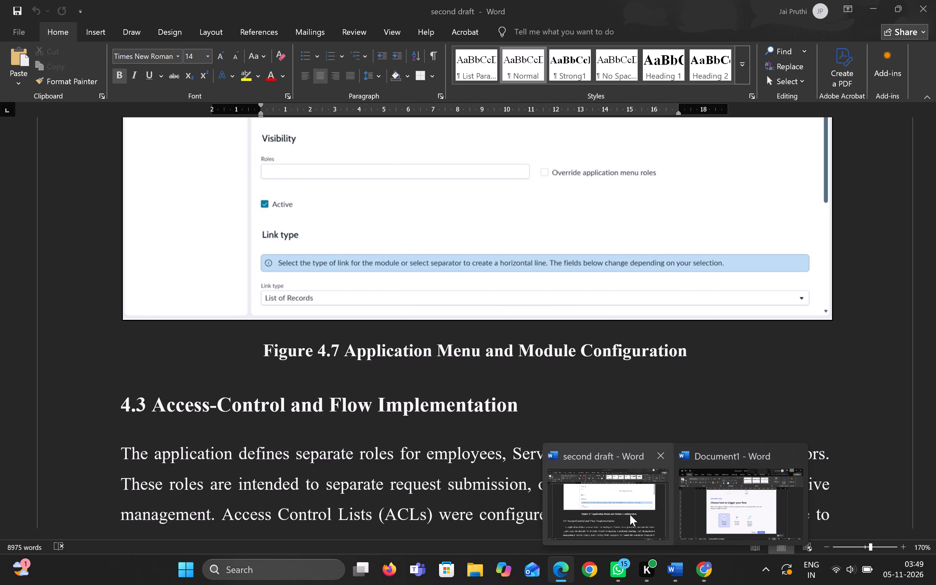
Review the second draft report in Word from section 4.3 Access-Control and Flow Implementation through section 4.4.3, and minimize it.
click(630, 514)
ctrl+scroll(629, 473, down, 8)
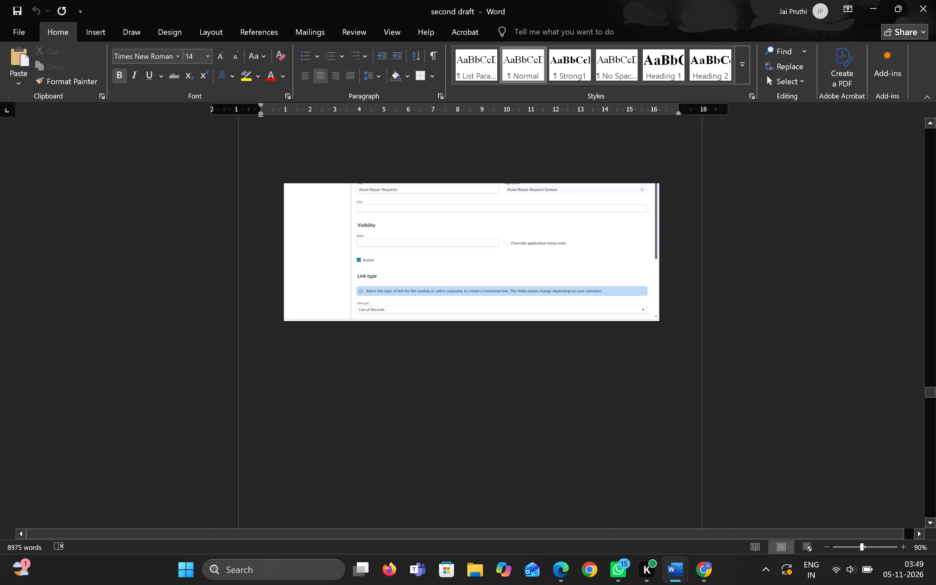
scroll(629, 473, down, 5)
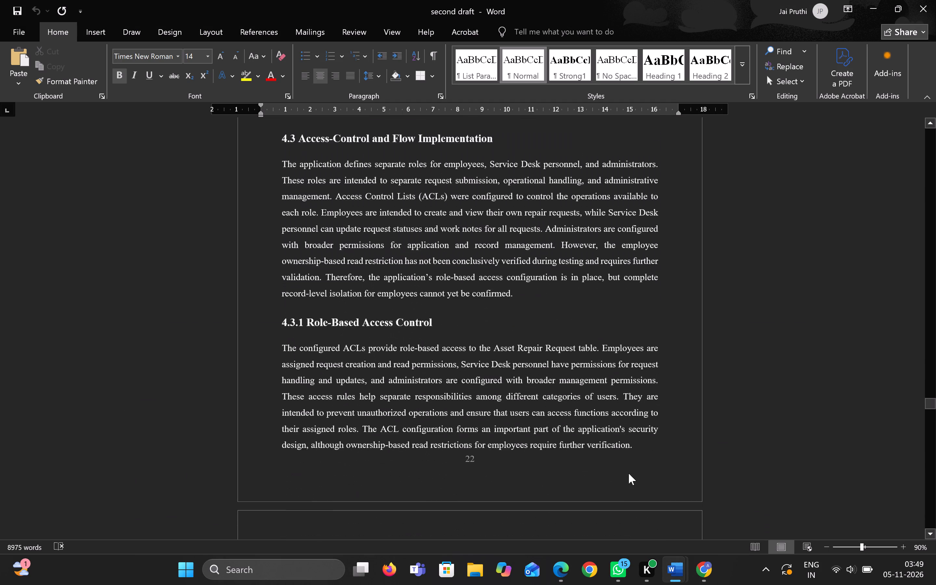
scroll(629, 473, down, 8)
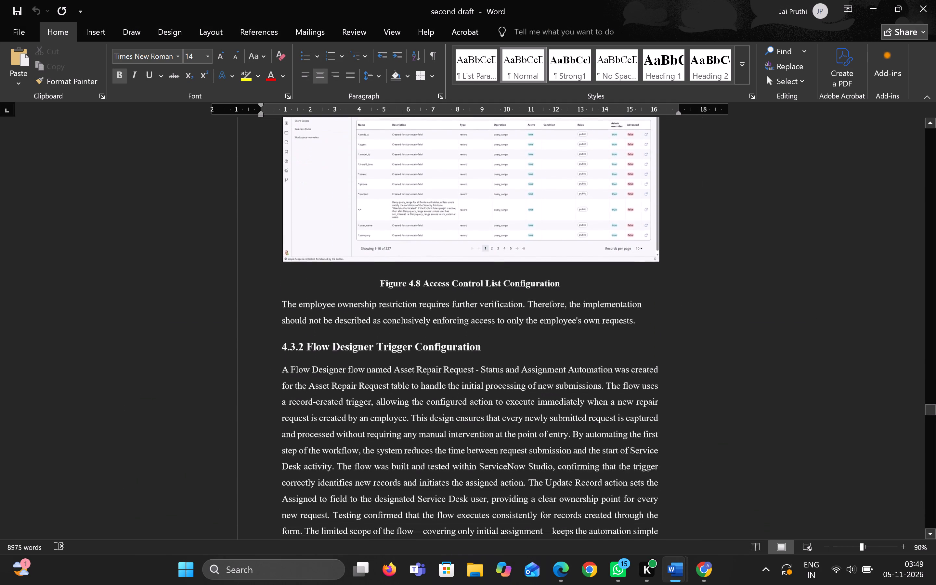
scroll(629, 473, down, 6)
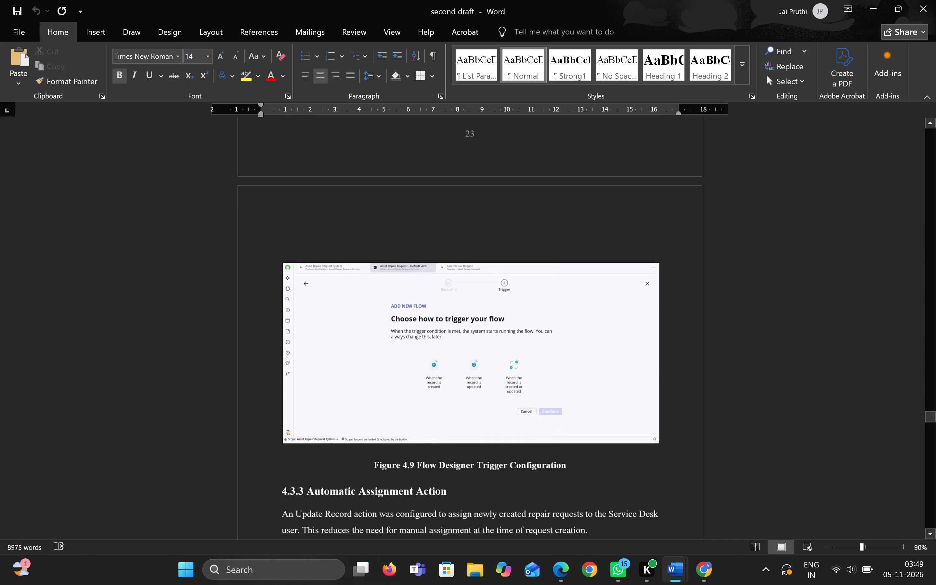
scroll(629, 473, down, 7)
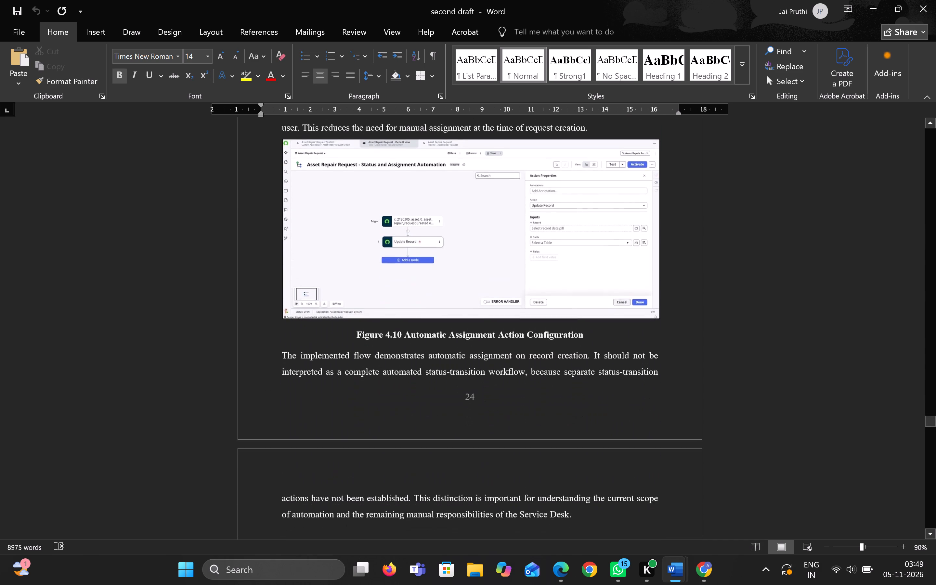
scroll(629, 473, down, 4)
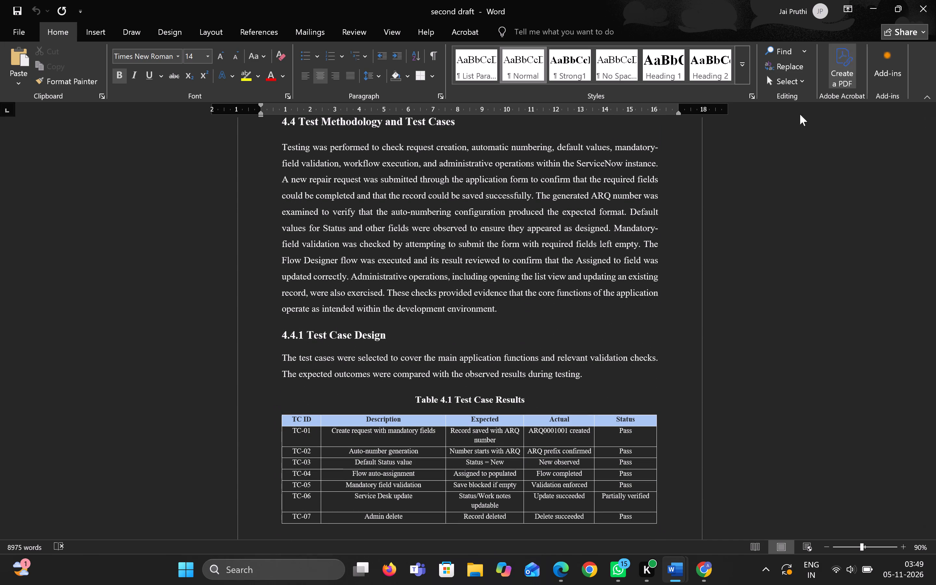
scroll(596, 295, down, 7)
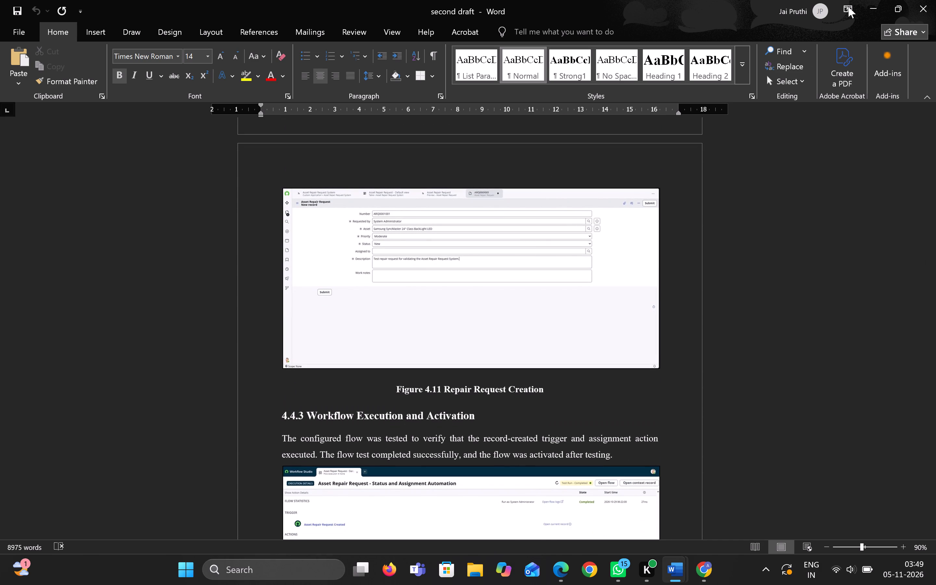
click(870, 6)
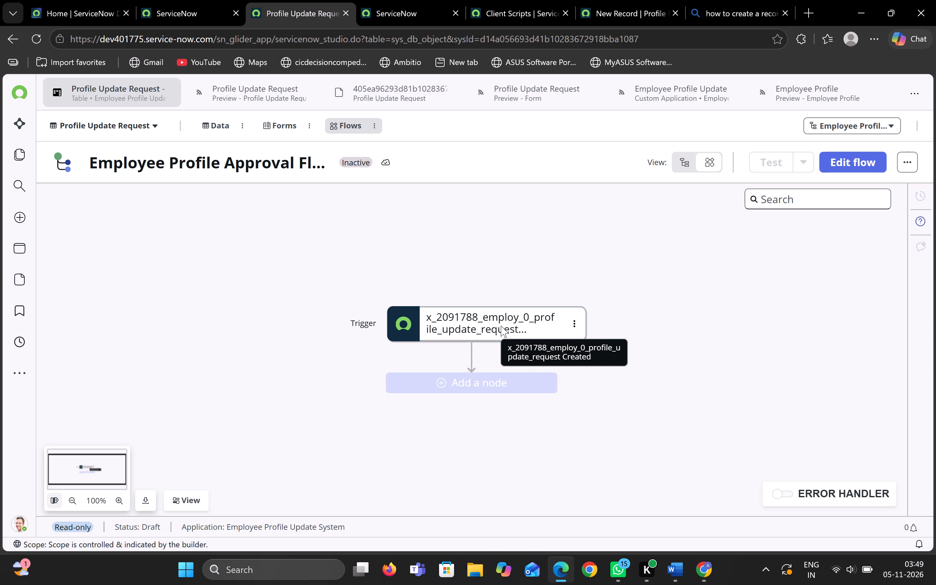
Inspect the trigger properties of the Employee Profile Approval Flow in an enlarged view, and close them.
click(533, 326)
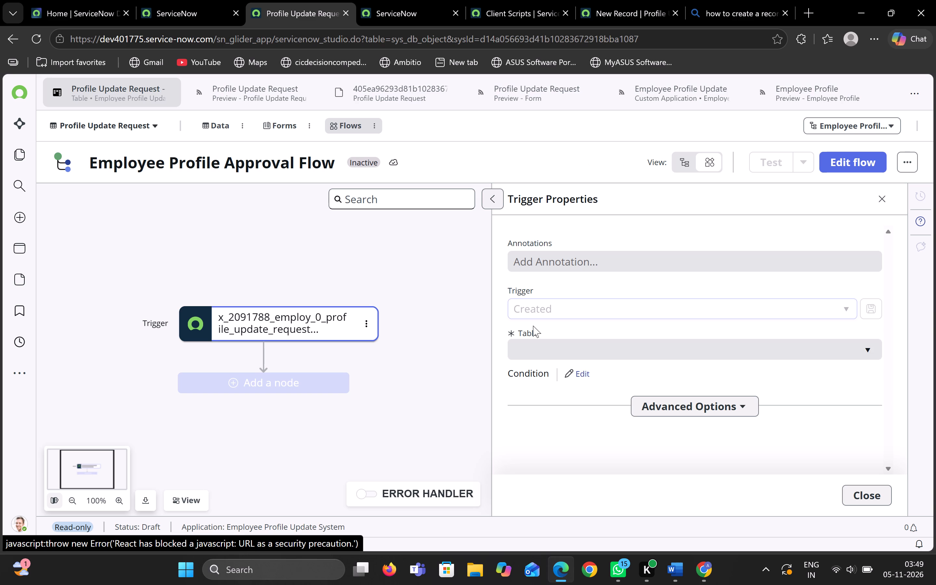
click(566, 307)
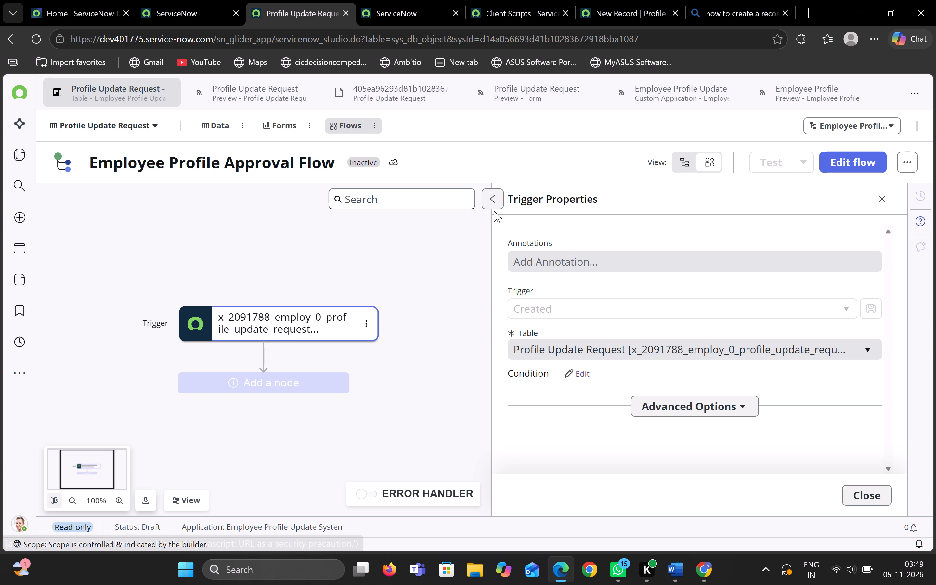
click(492, 203)
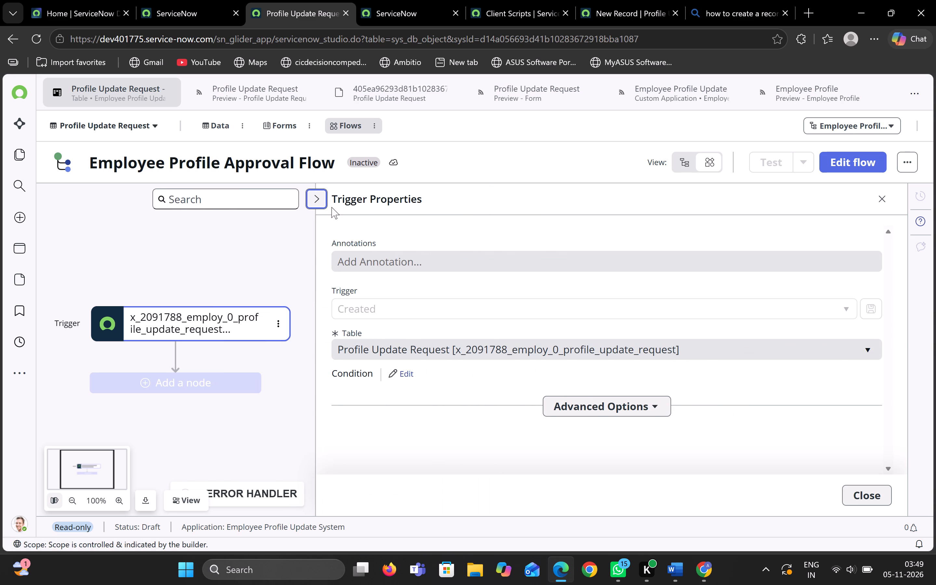
click(883, 199)
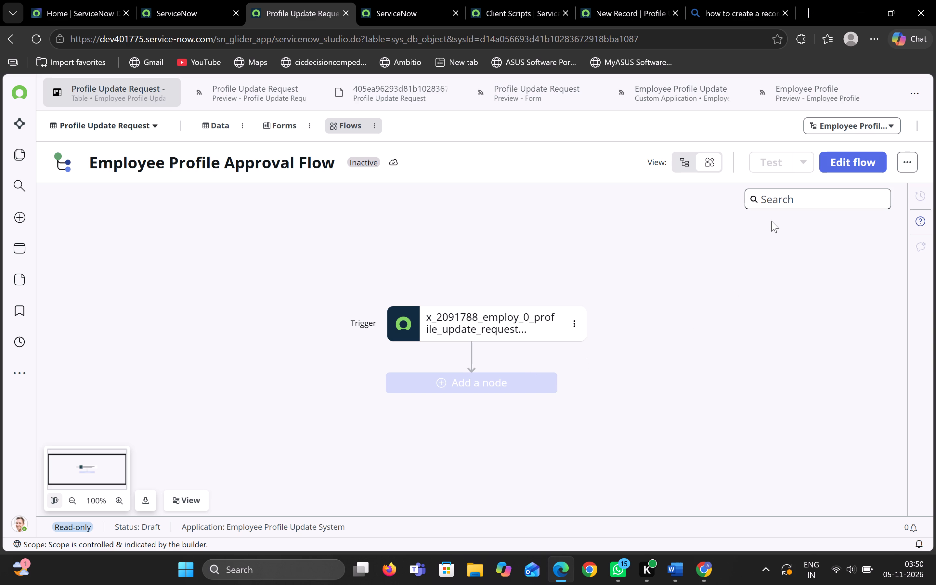
Search the Employee Profile Approval Flow for "ask for".
click(776, 206)
text(ask)
key(space)
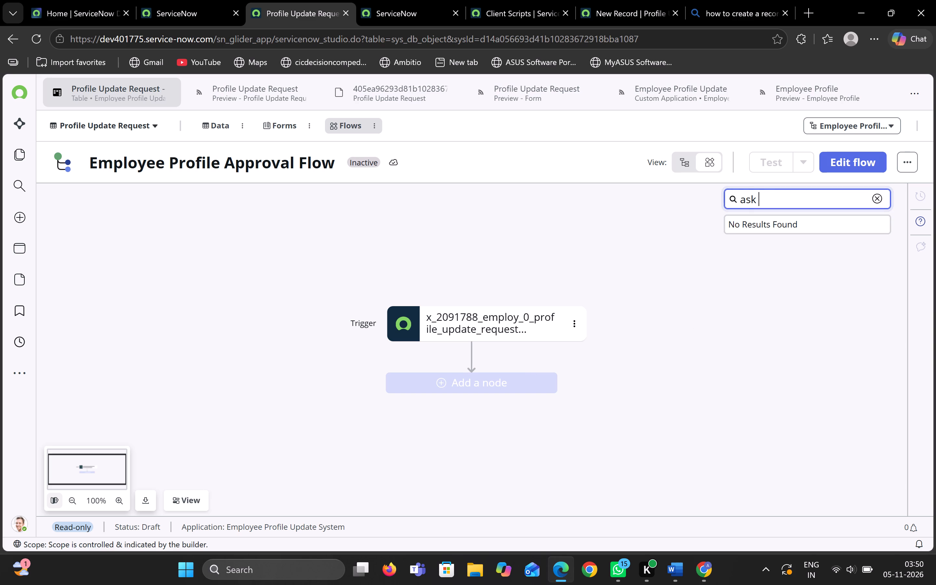
key(f)
text(or)
key(space)
click(625, 339)
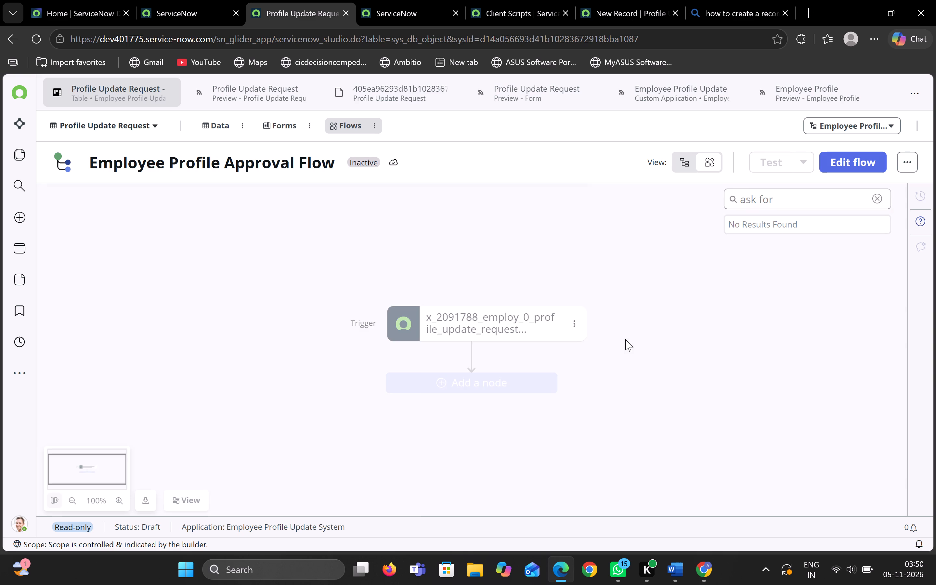
Switch the Employee Profile Approval Flow from read-only to edit mode.
click(483, 382)
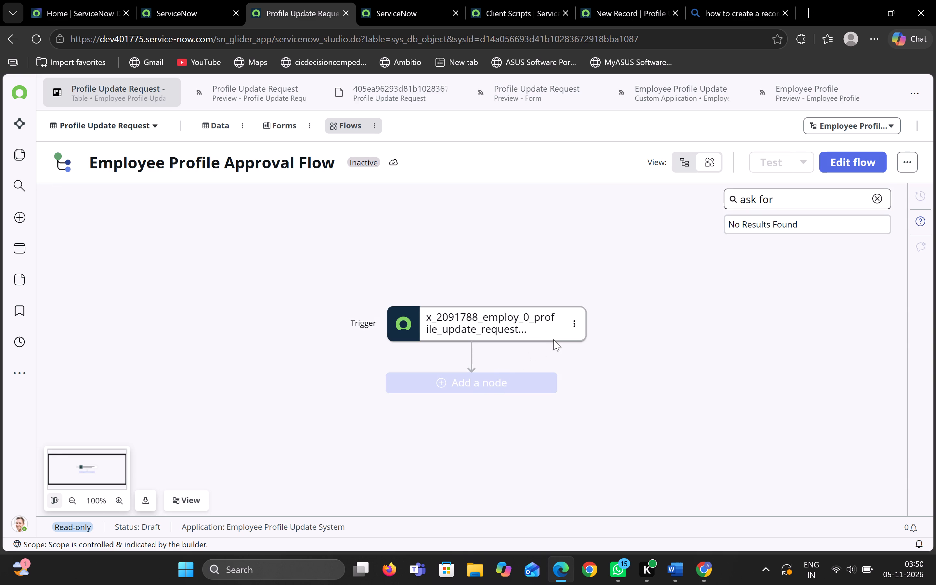
click(554, 330)
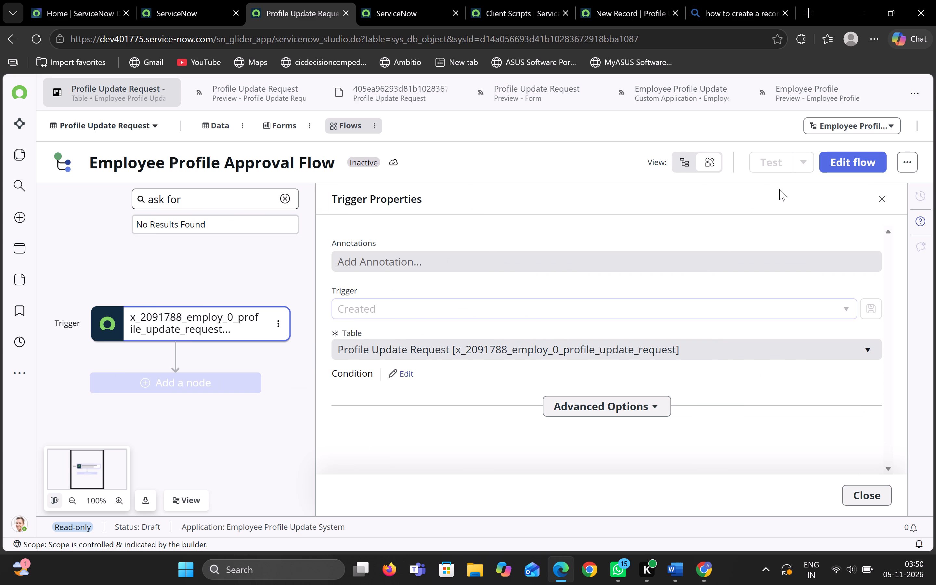
click(889, 197)
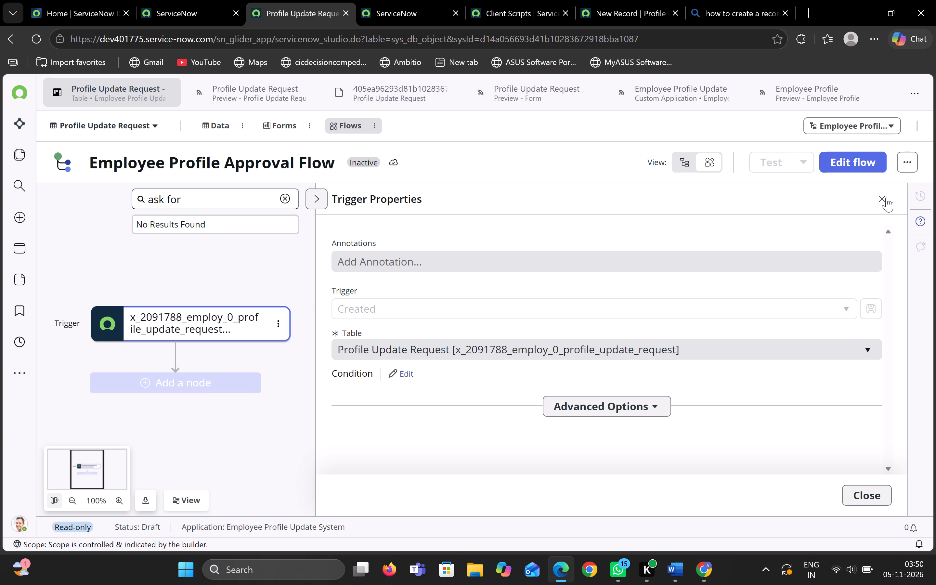
click(885, 198)
click(868, 167)
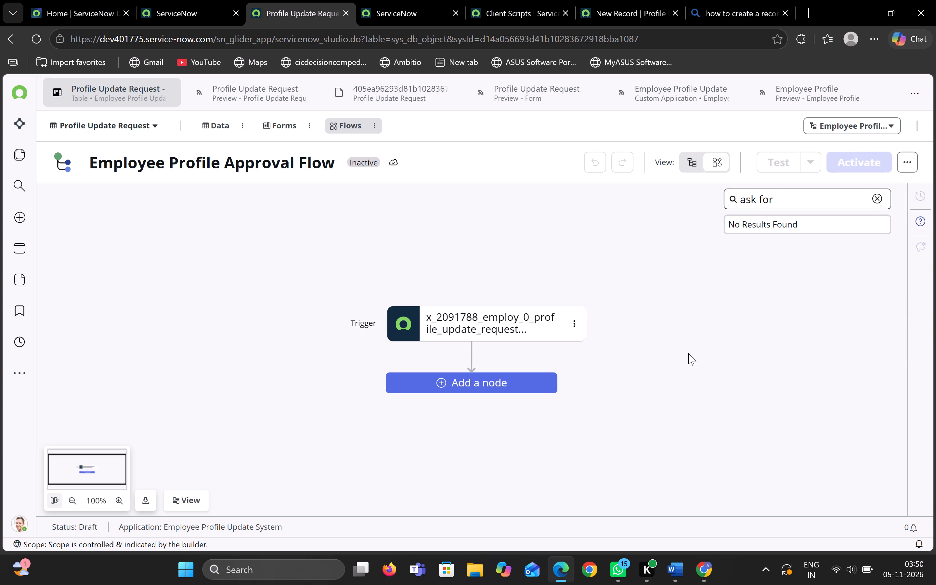
Search the flow for "ask for app" and "update re", and clear the search.
click(753, 225)
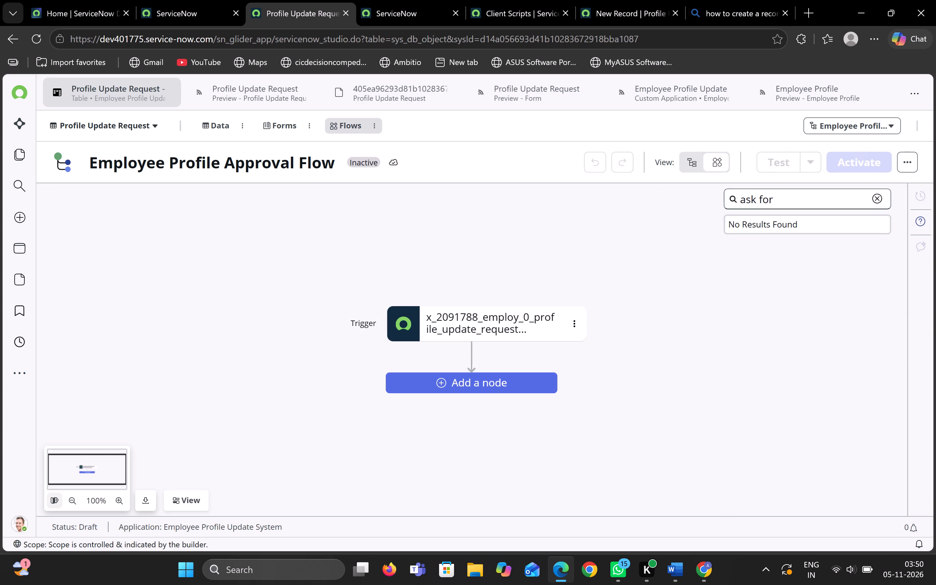
click(753, 225)
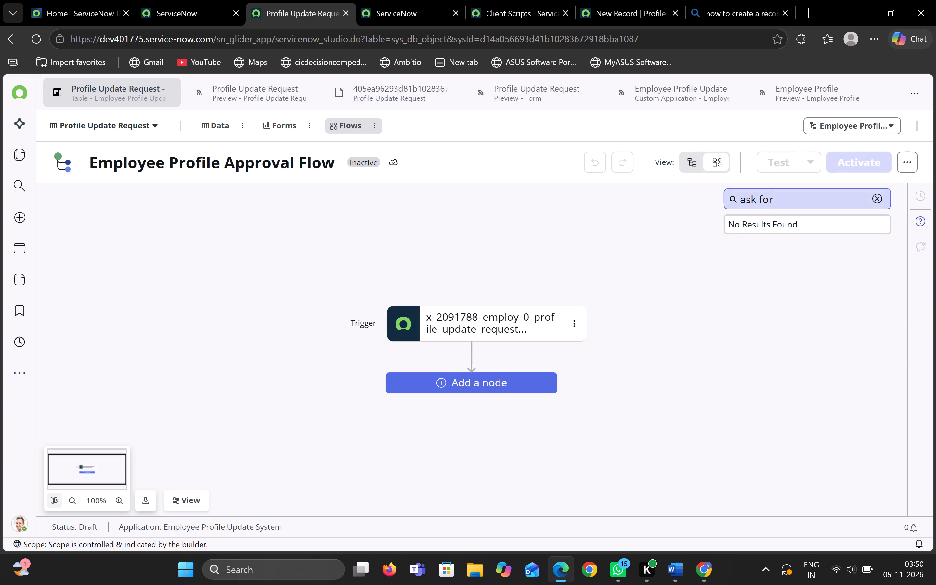
click(773, 204)
key(space)
text(app)
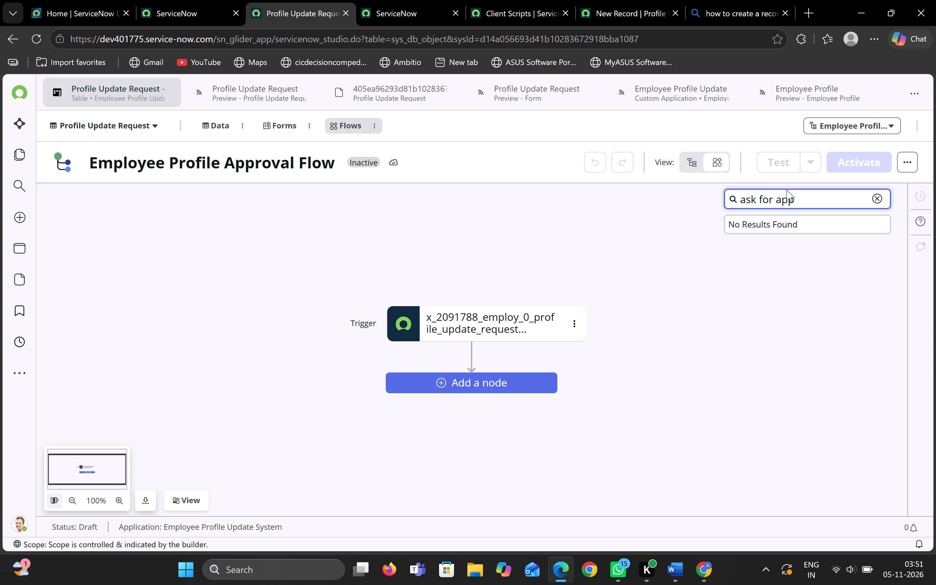
key(ctrl+a)
text(updat)
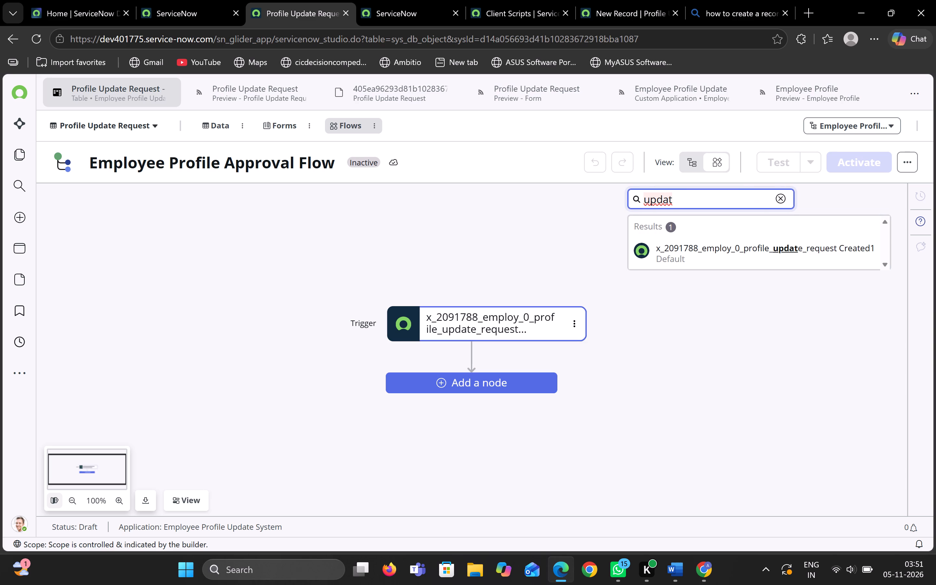
text(e re)
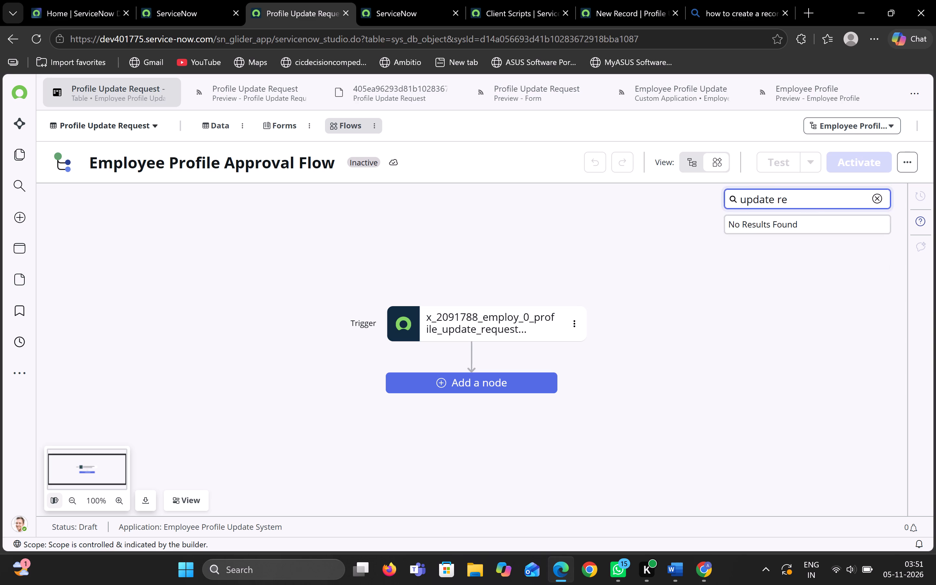
click(871, 195)
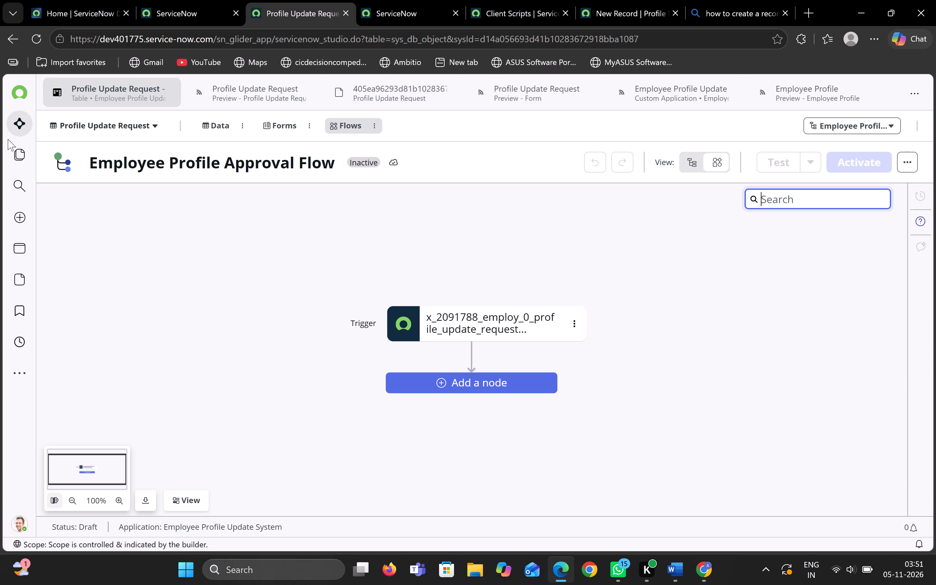
Filter the Employee Profile Update System app's file list for "busin", and clear the filter.
click(18, 249)
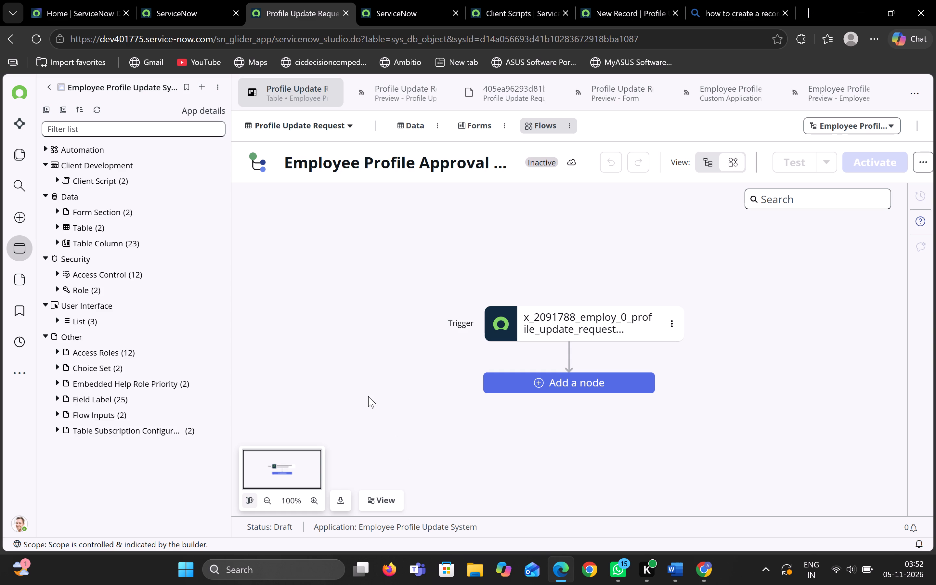
click(115, 134)
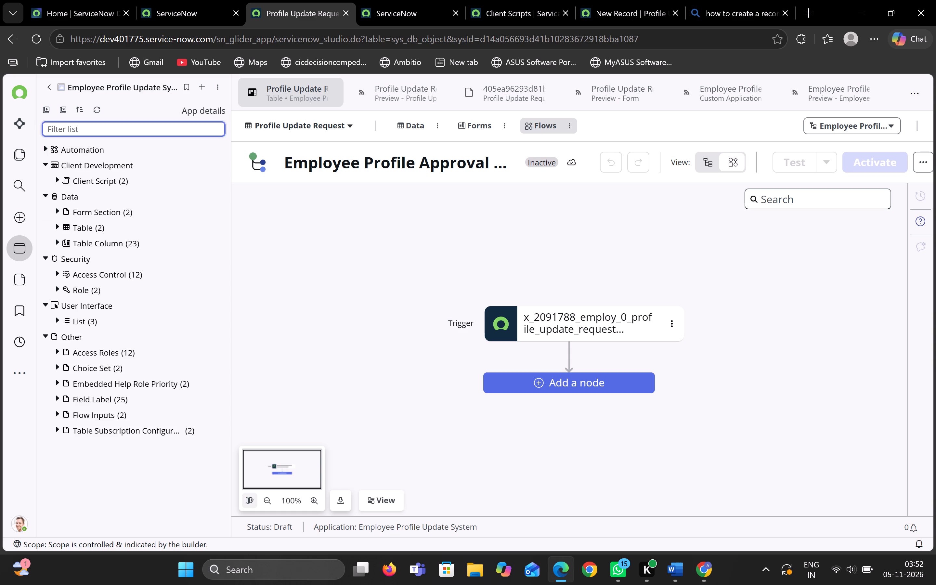
text(busin)
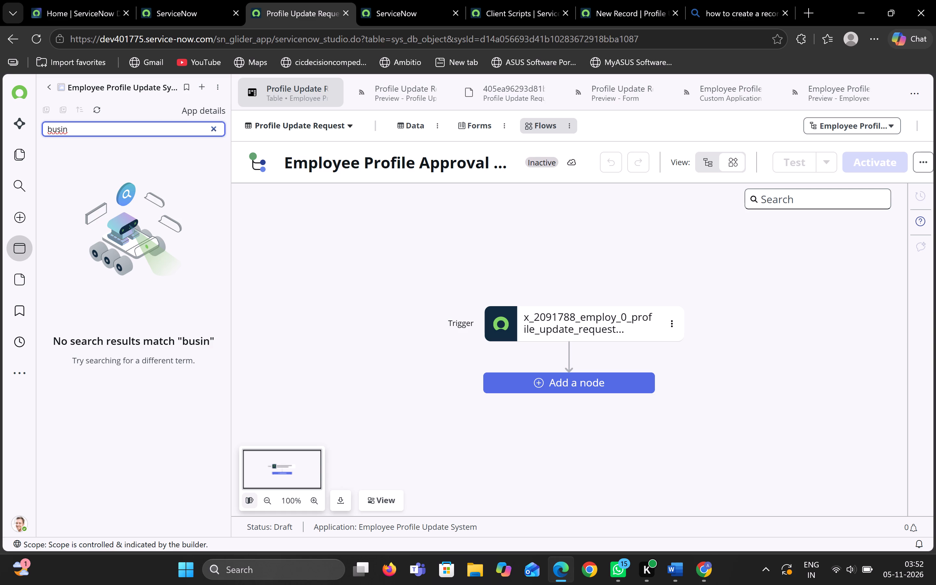
click(215, 128)
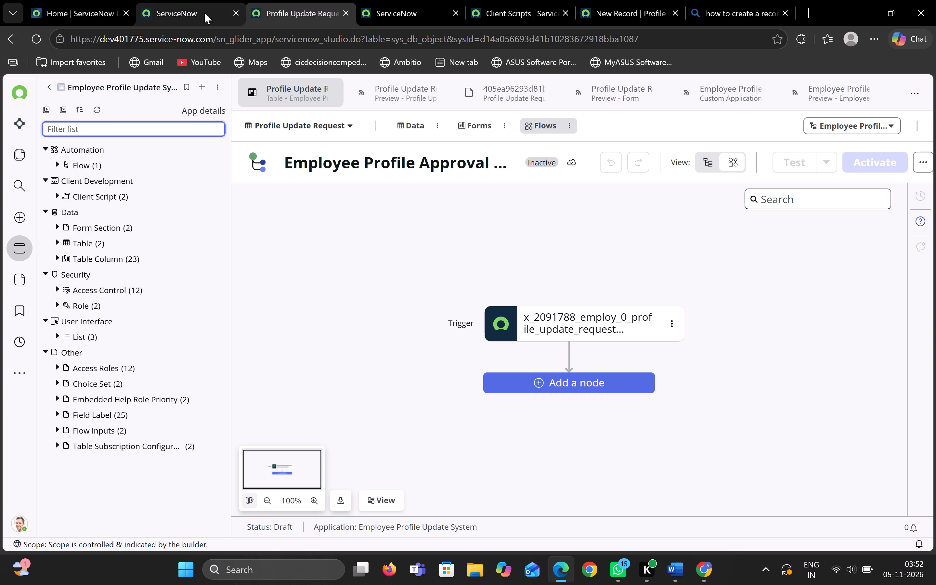
Dismiss the feedback survey on the developer site's instance management page and copy the instance URL.
click(174, 13)
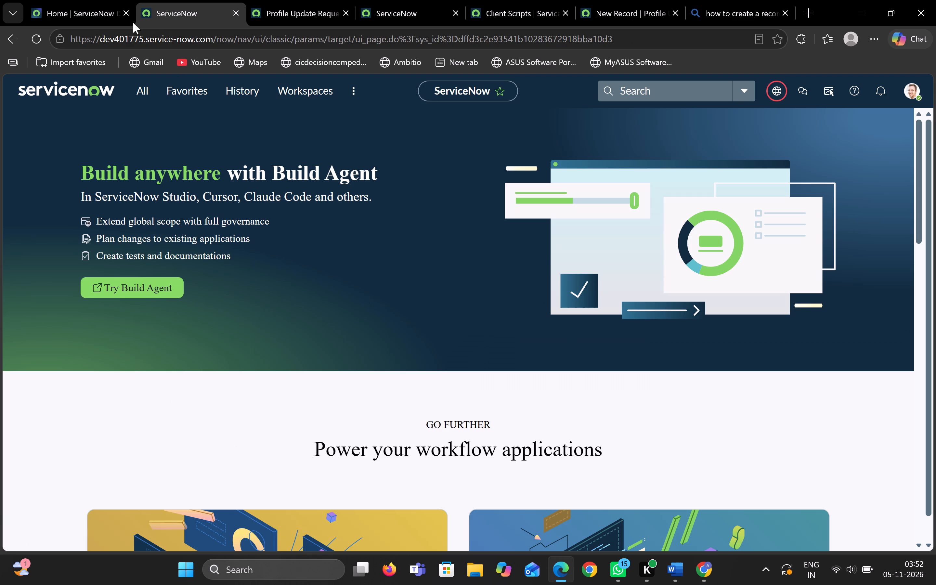
click(84, 19)
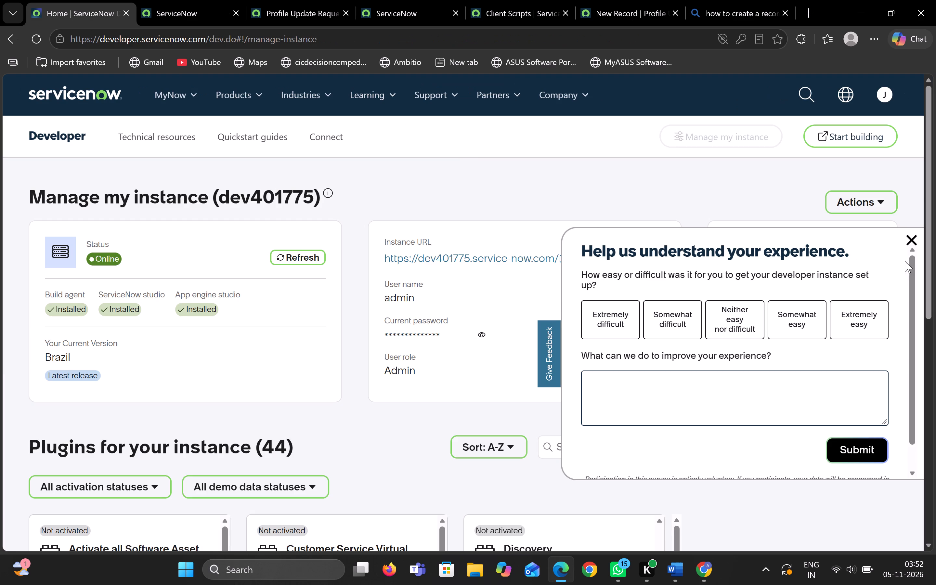
click(910, 245)
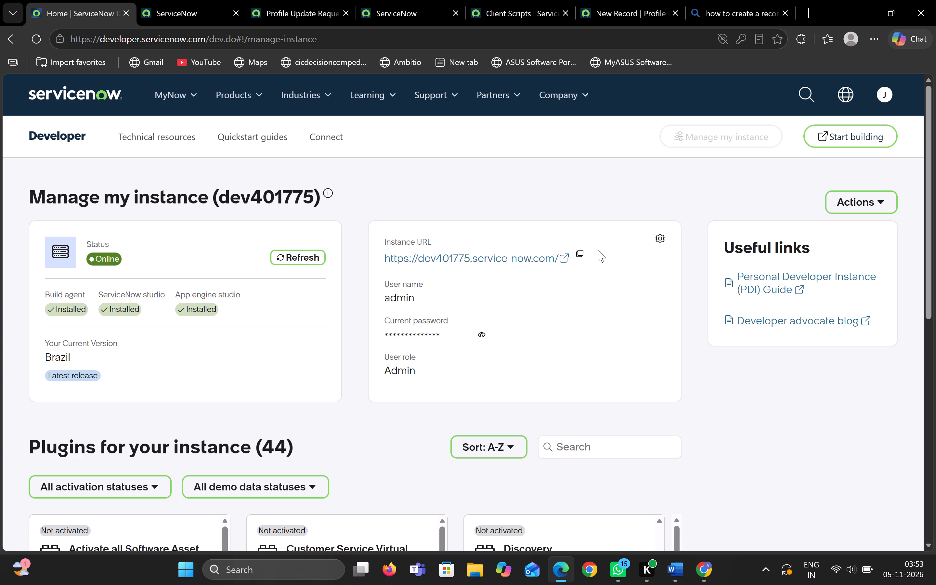
click(578, 253)
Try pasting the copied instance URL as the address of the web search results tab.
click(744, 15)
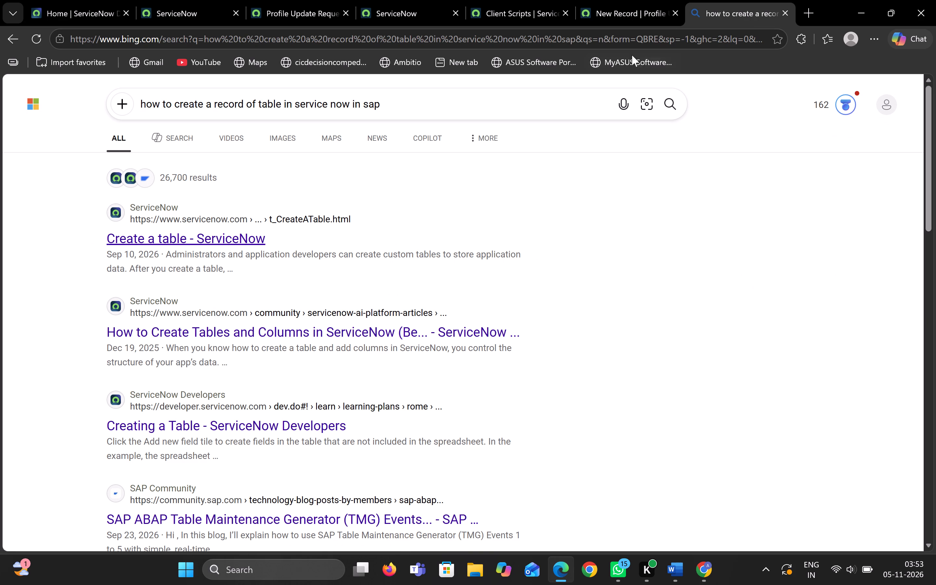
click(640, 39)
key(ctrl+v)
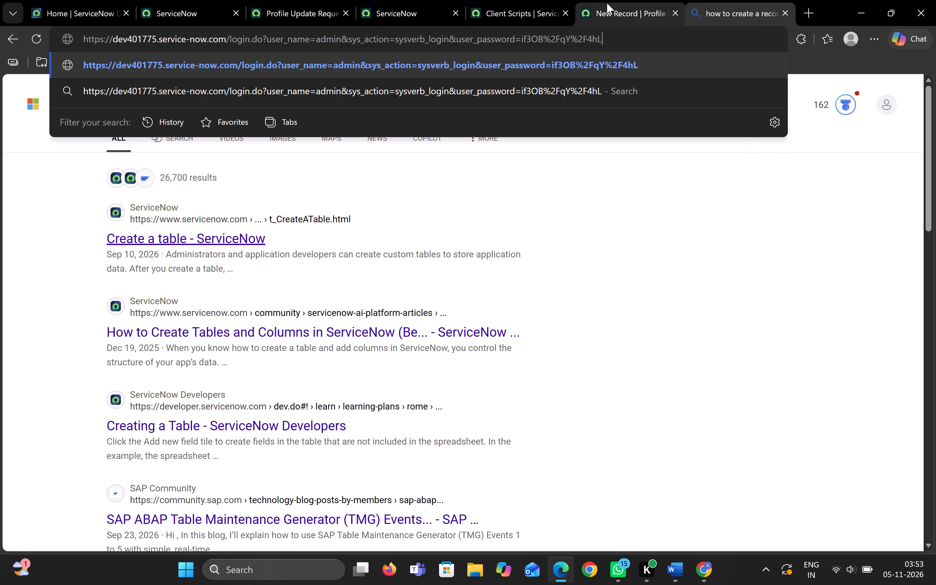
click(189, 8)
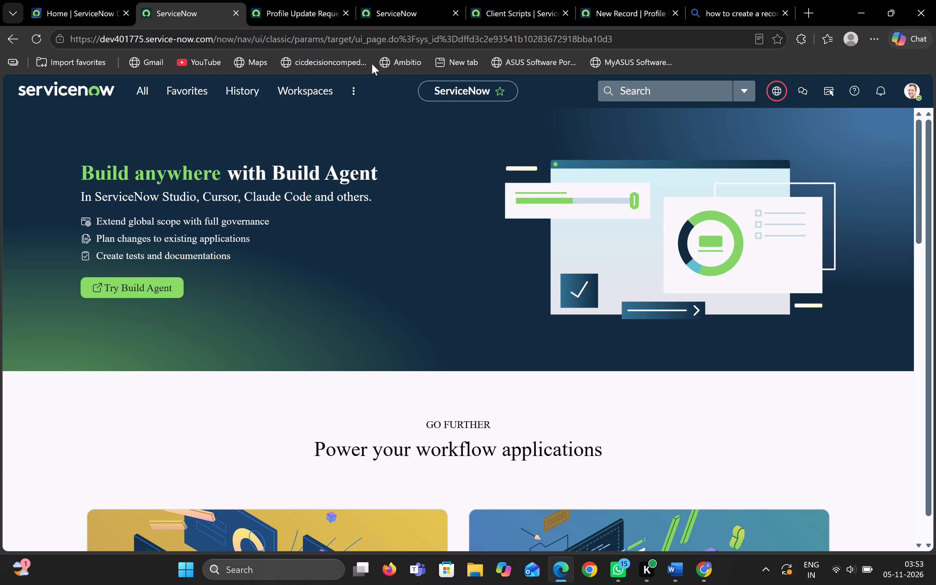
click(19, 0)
click(76, 3)
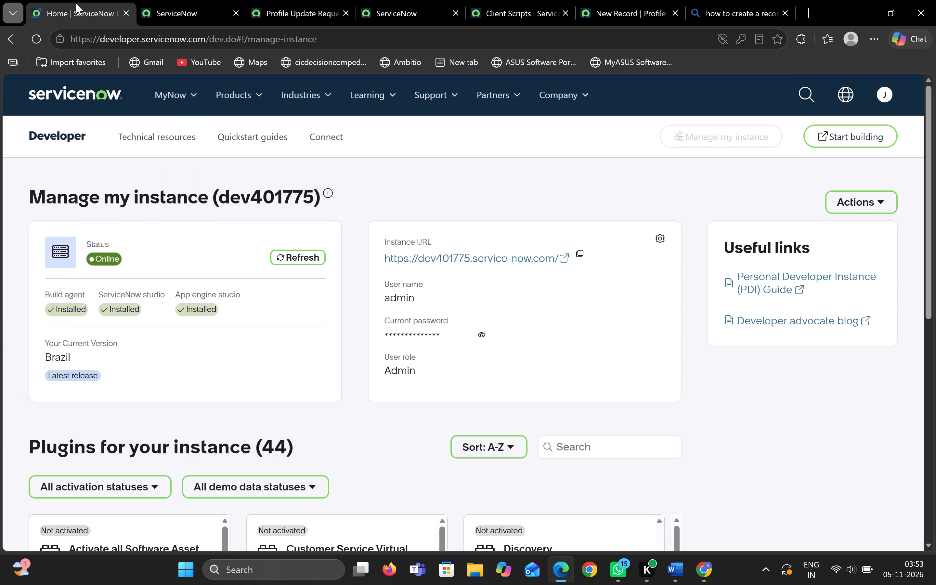
double_click(581, 251)
triple_click(581, 251)
click(581, 251)
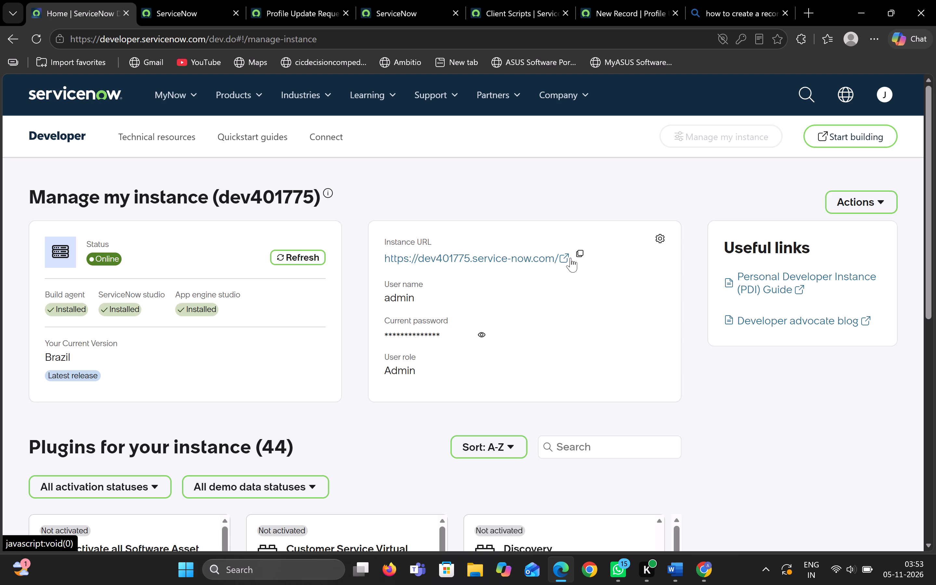
drag(570, 258, 421, 258)
drag(380, 256, 554, 251)
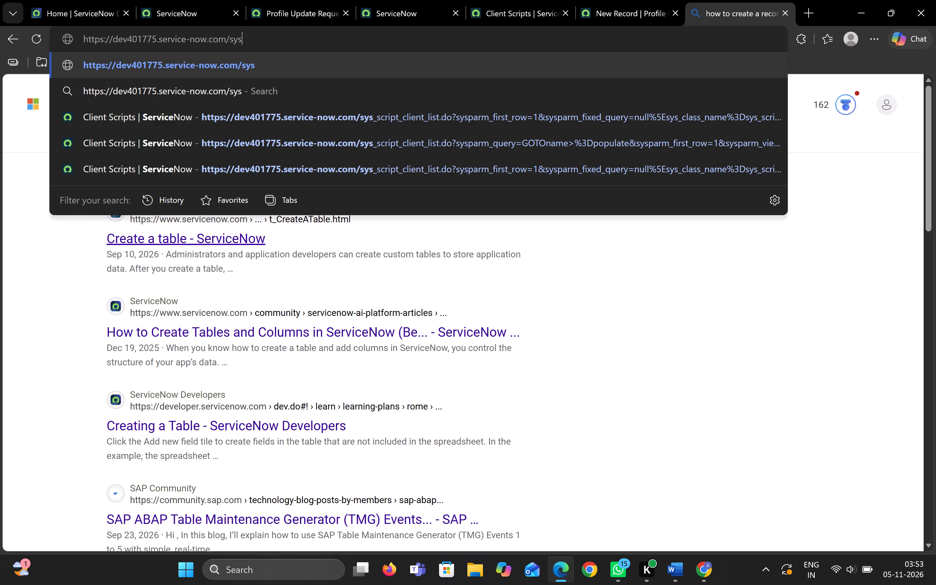
text(_script)
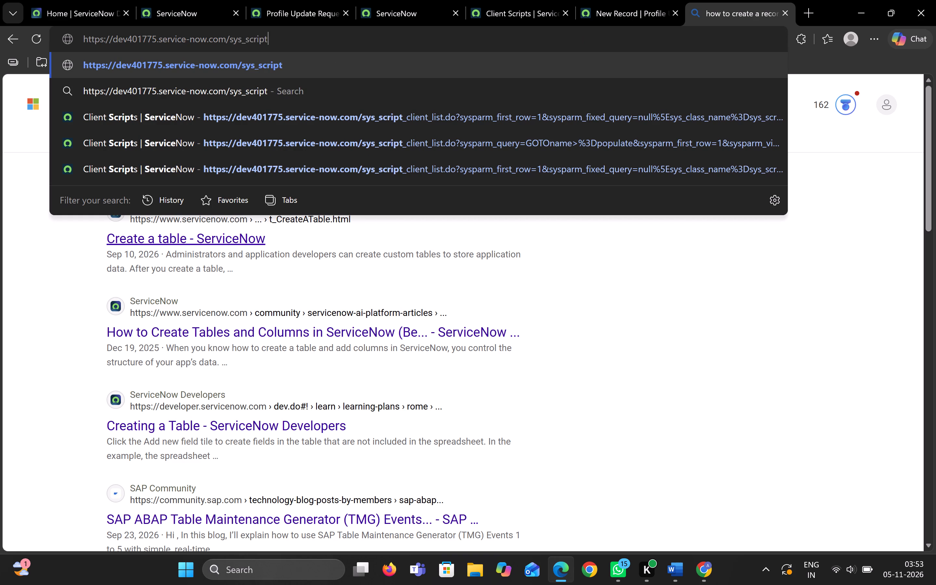
text(_list.do)
key(Return)
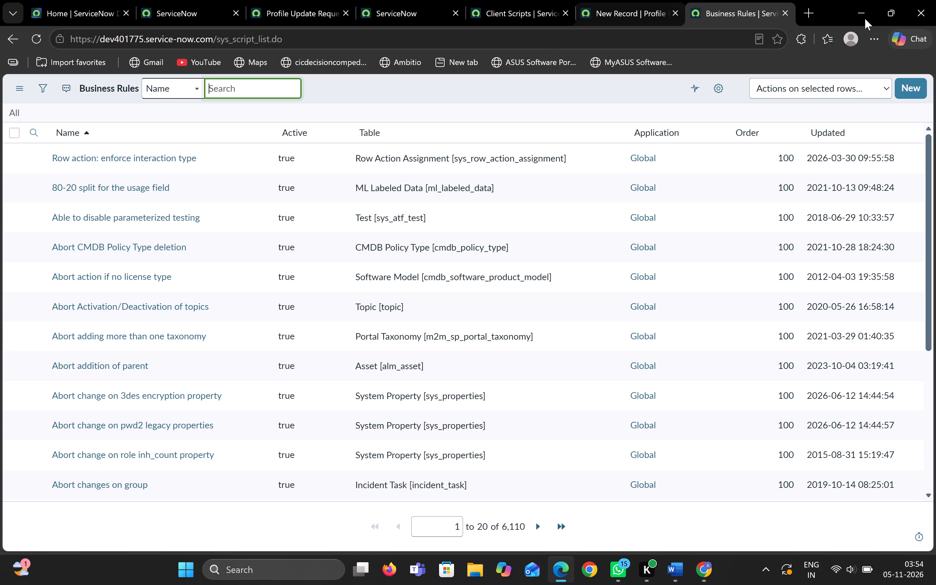
Start a new business rule record from the Business Rules list.
click(916, 83)
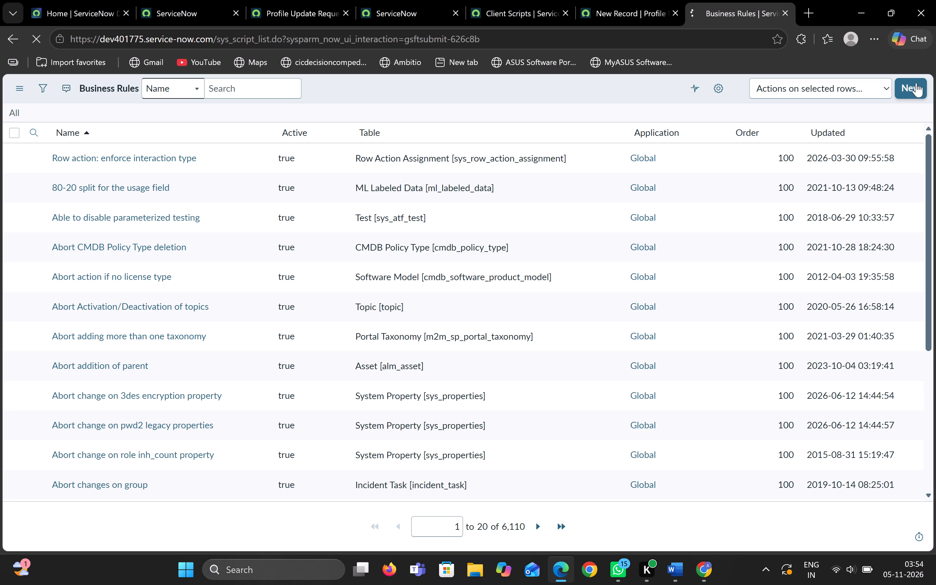
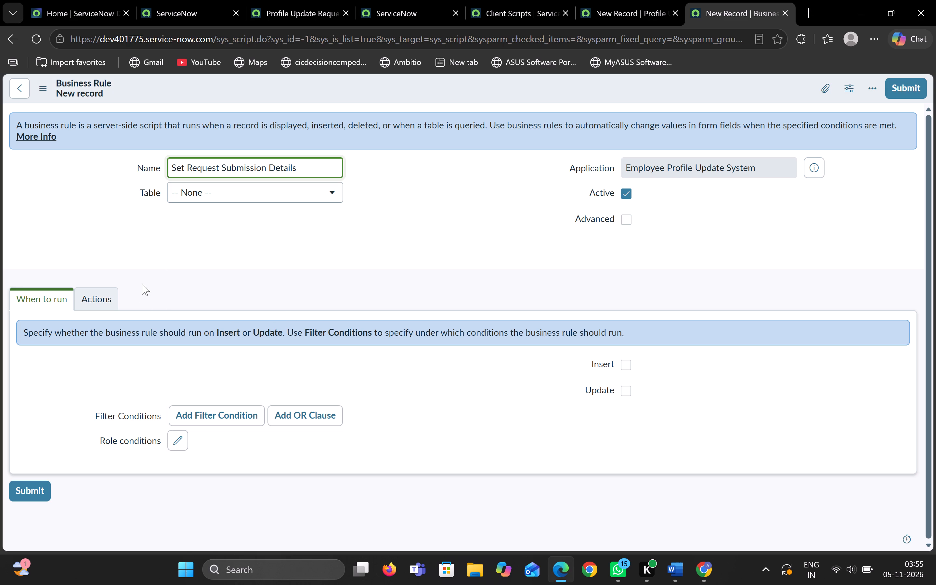
Set the business rule's table to Profile Update Request, searching the table list for "profile upd".
click(261, 191)
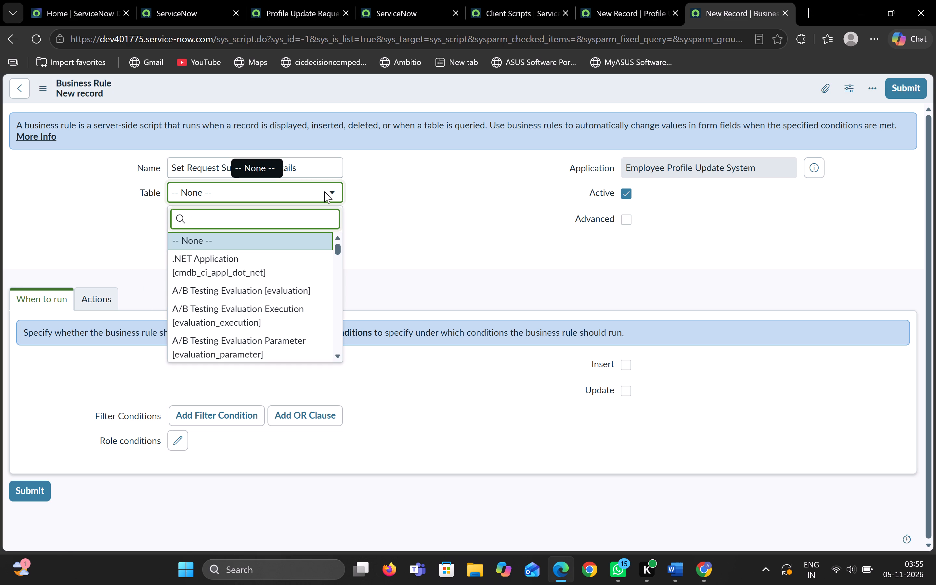
text(profil)
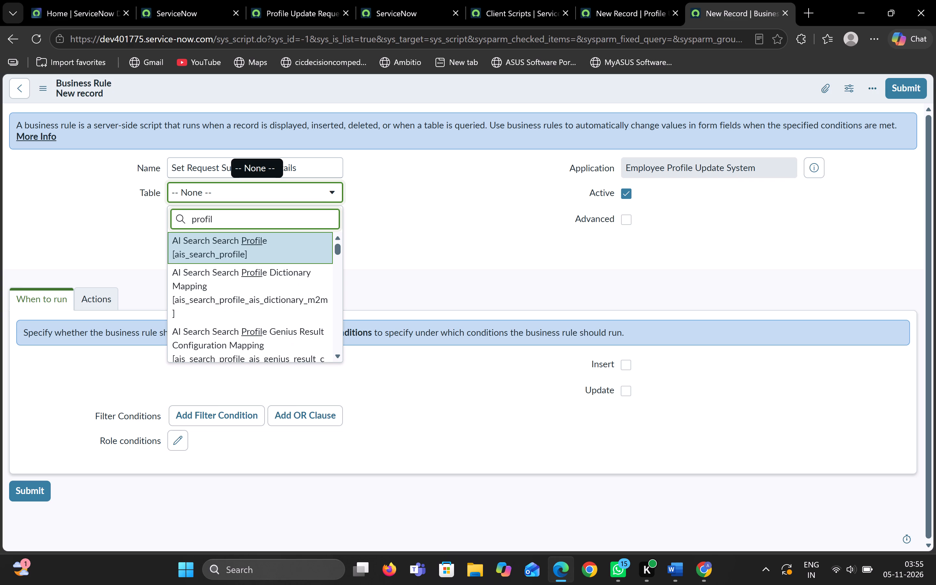
key(space)
text(upd)
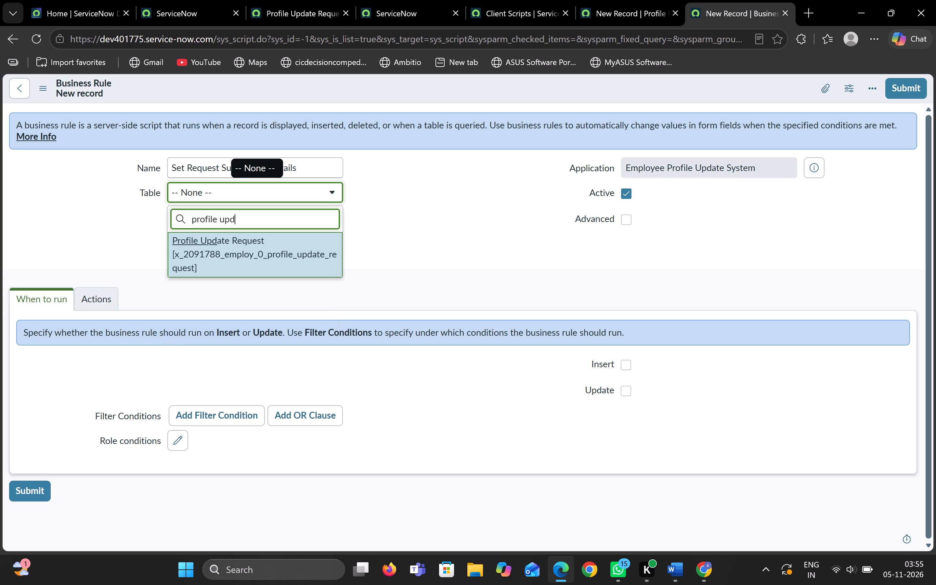
click(261, 248)
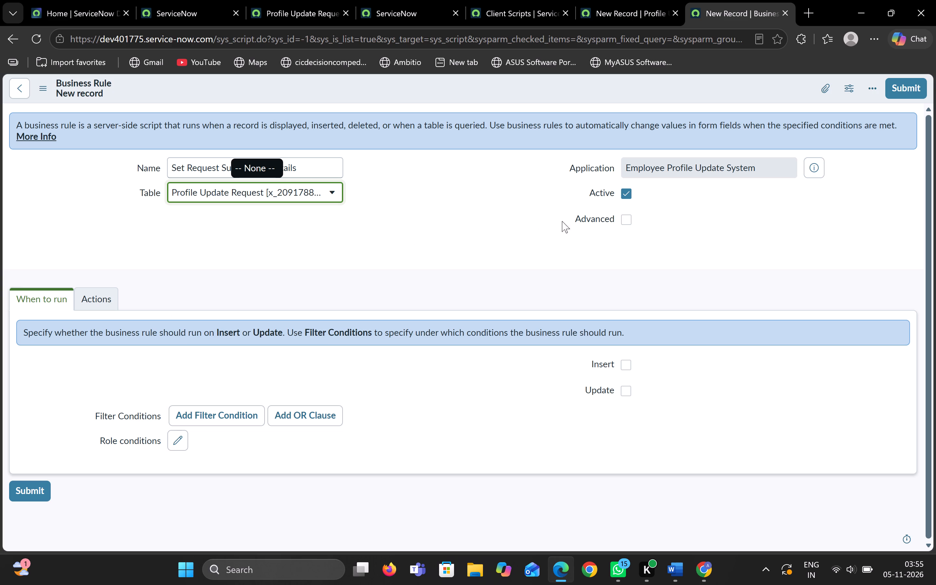
Enable the Advanced option for the business rule and set it to run on Insert.
click(625, 217)
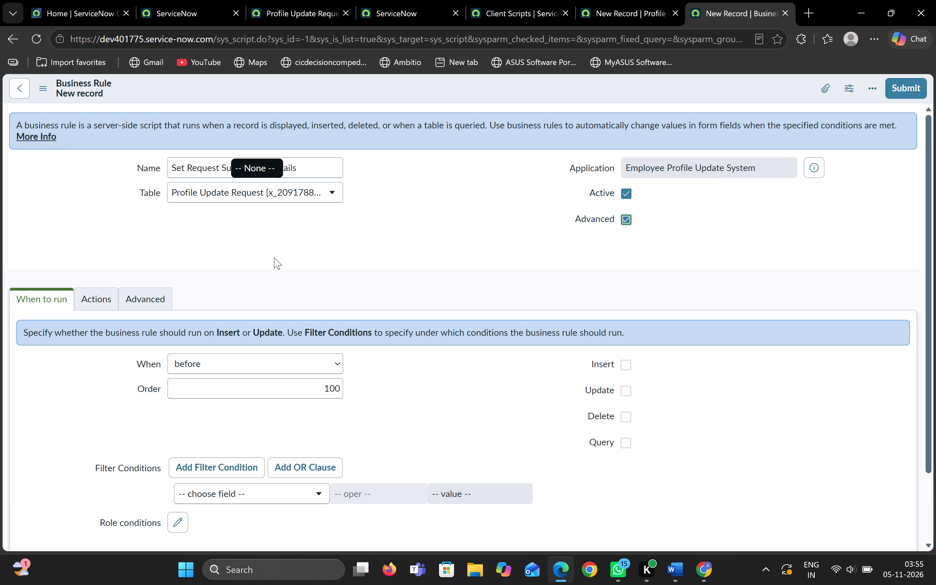
scroll(272, 247, down, 1)
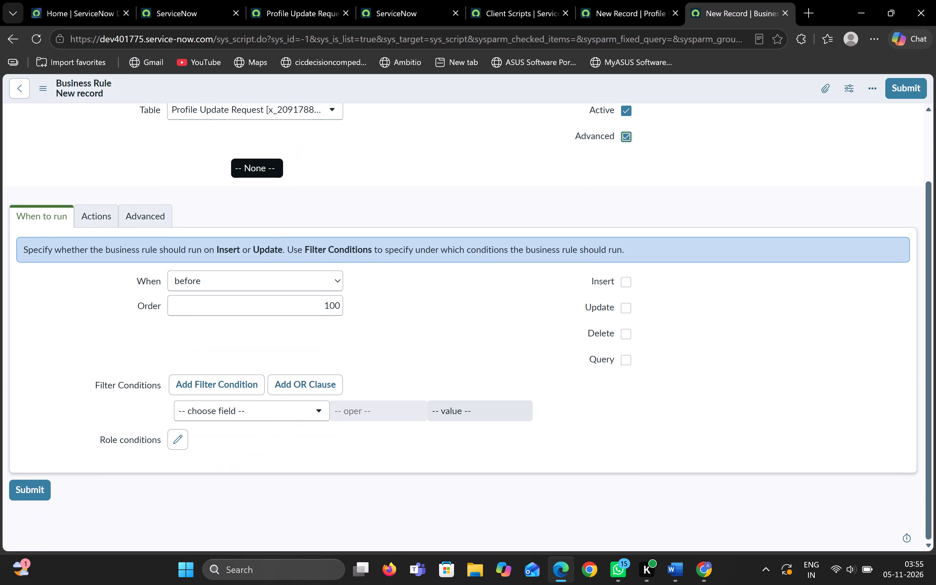
click(620, 281)
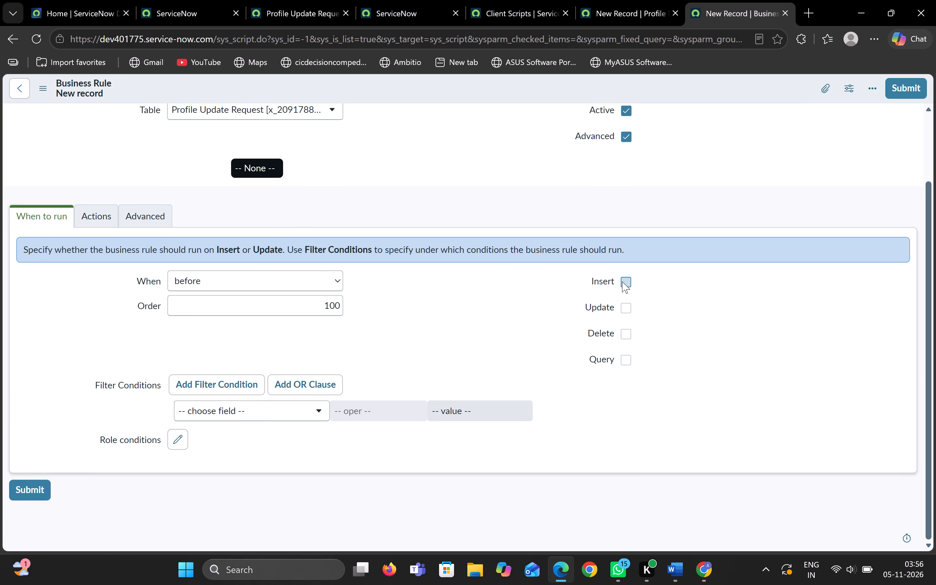
click(622, 281)
scroll(676, 314, down, 1)
scroll(674, 391, up, 3)
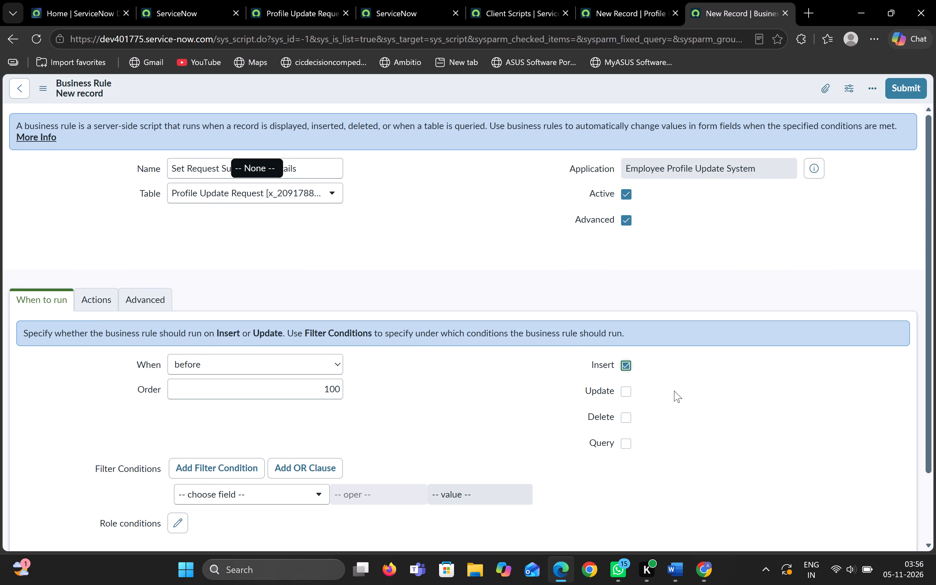
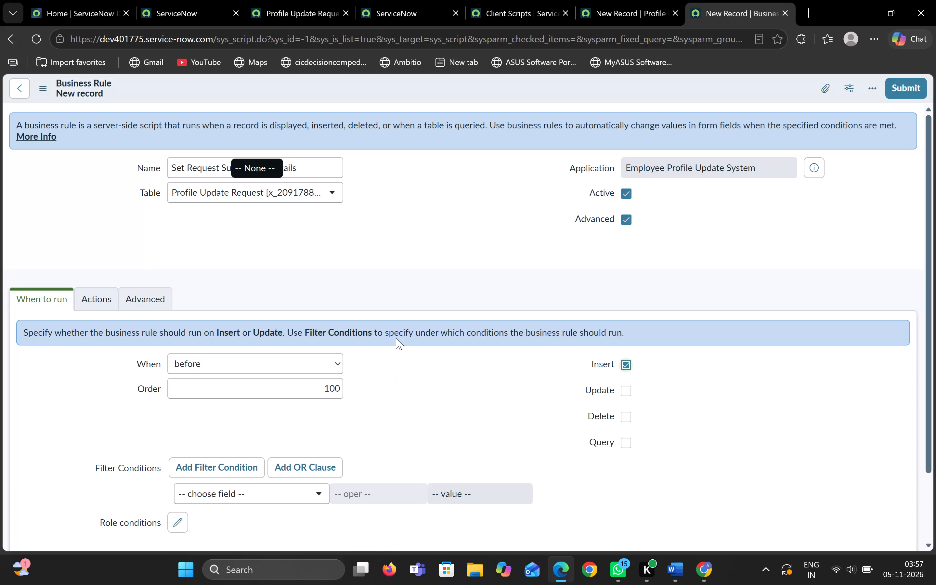
Open the business rule's advanced settings to show its script editor.
click(137, 294)
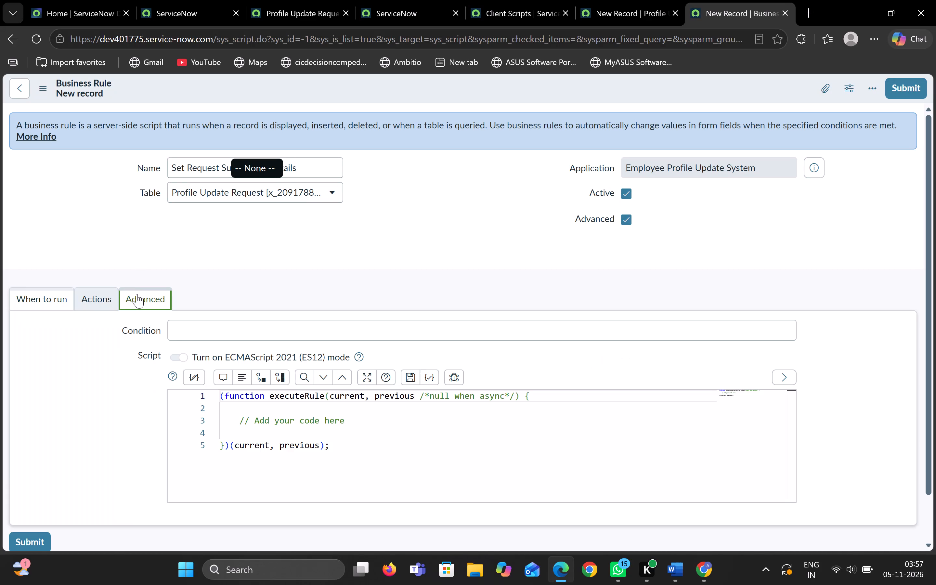
scroll(113, 382, down, 1)
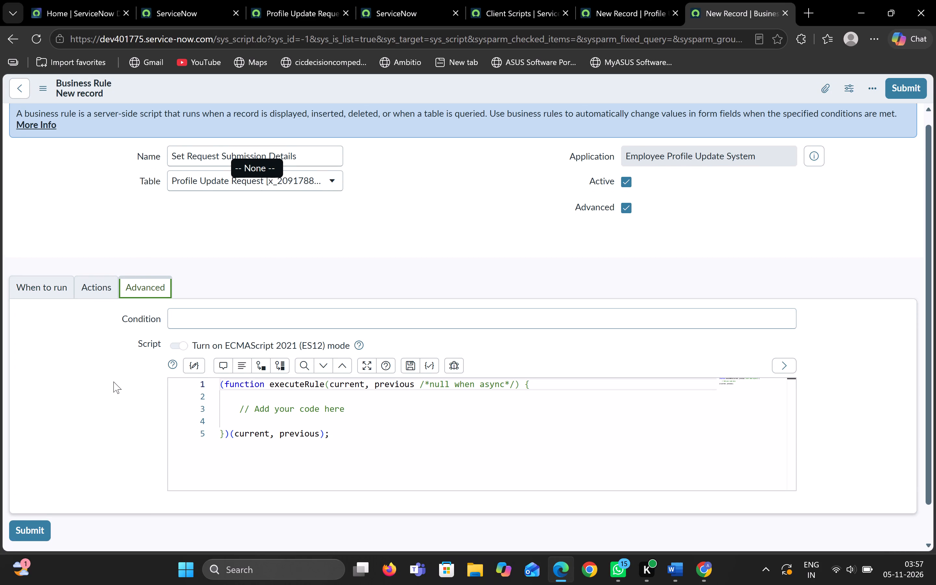
scroll(113, 382, down, 1)
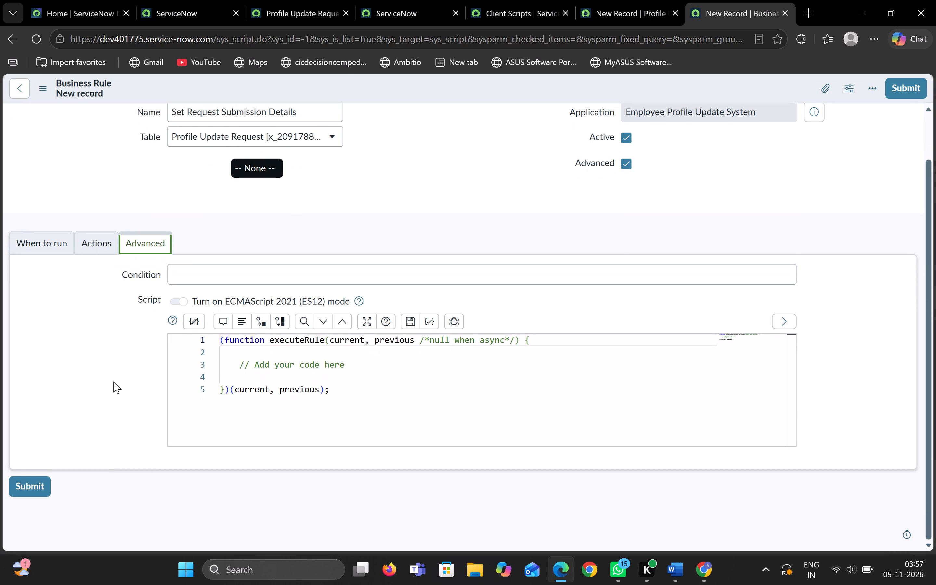
scroll(113, 382, down, 1)
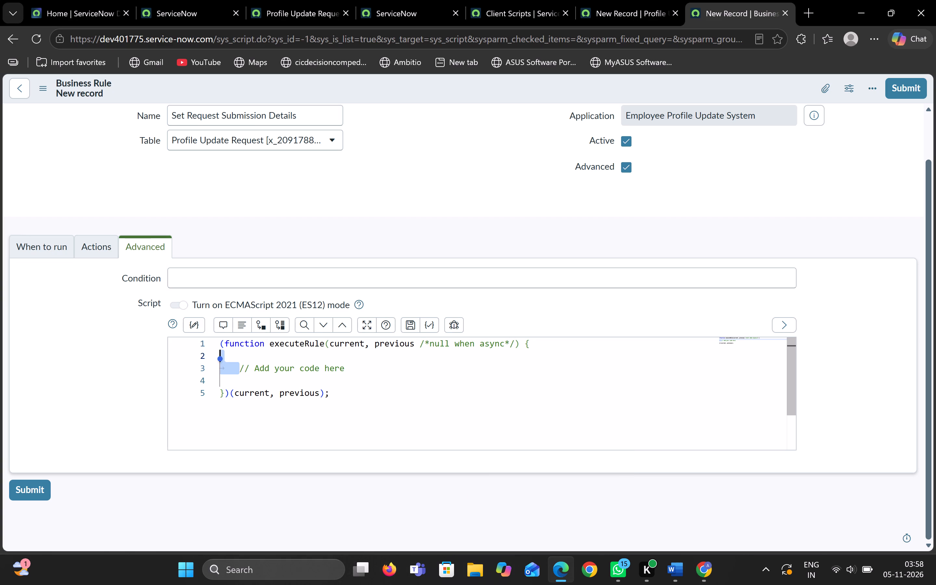
drag(348, 362, 353, 367)
key(ctrl+v)
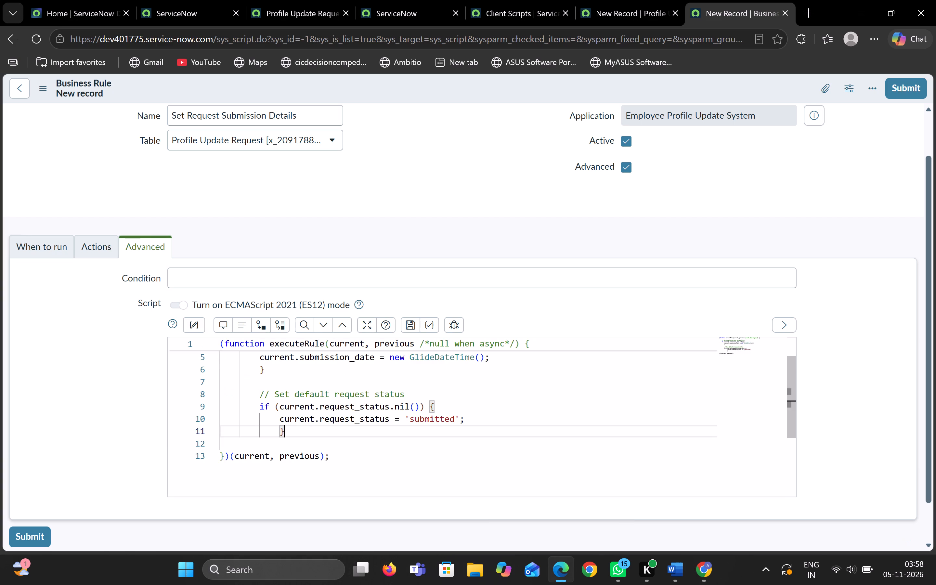
scroll(413, 435, up, 4)
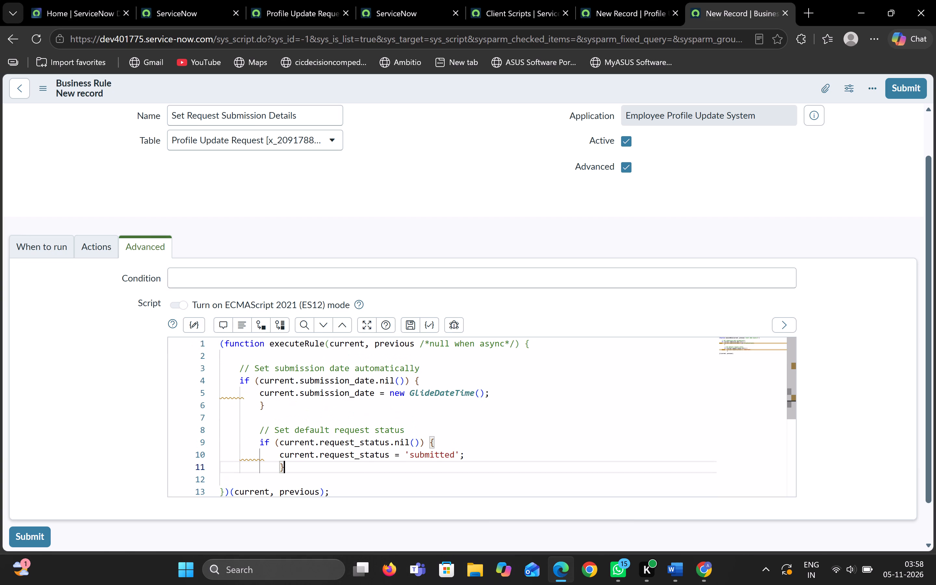
Remove one level of indentation from the current.submission_date and current.request_status assignment lines in the script.
click(261, 394)
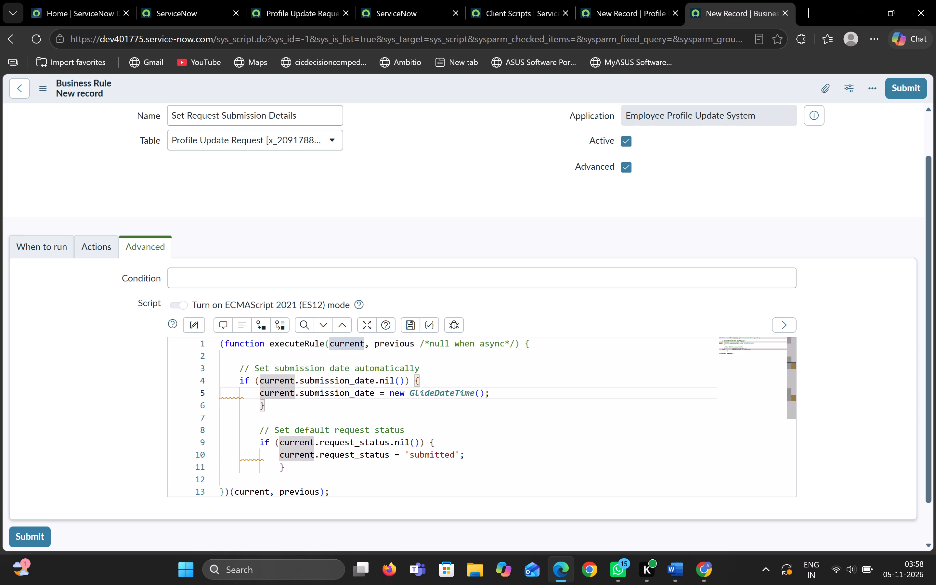
key(BackSpace)
key(BackSpace)
key(BackSpace)
key(BackSpace)
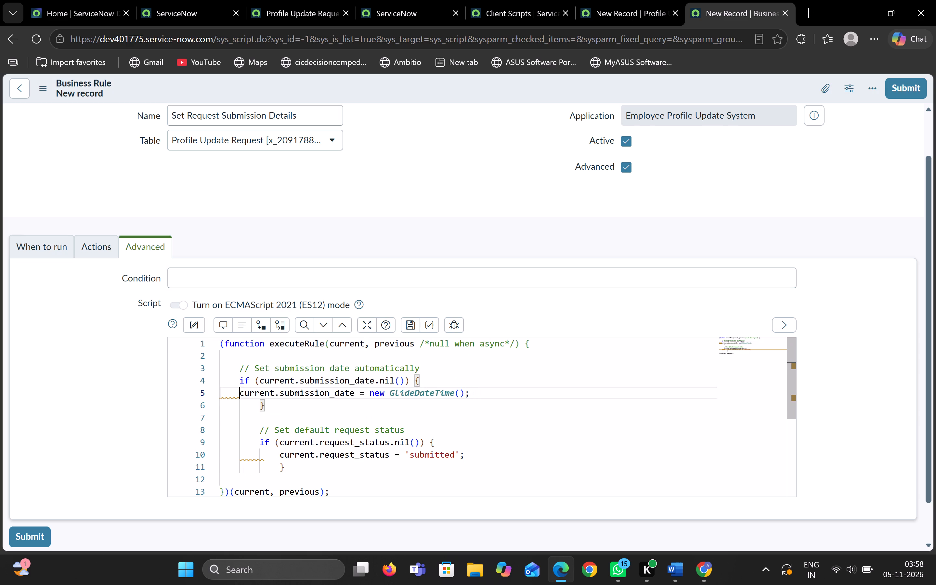
scroll(318, 472, down, 1)
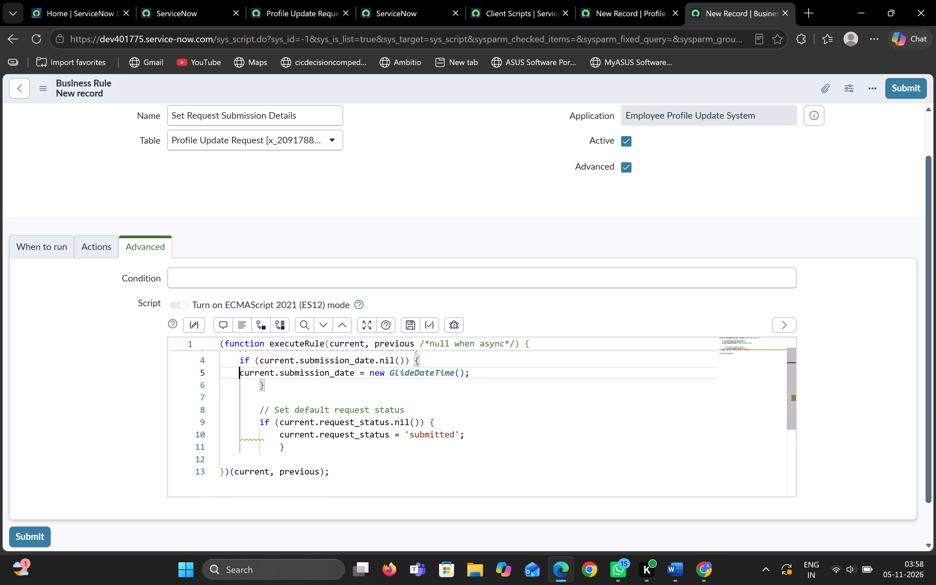
scroll(318, 472, down, 1)
click(281, 412)
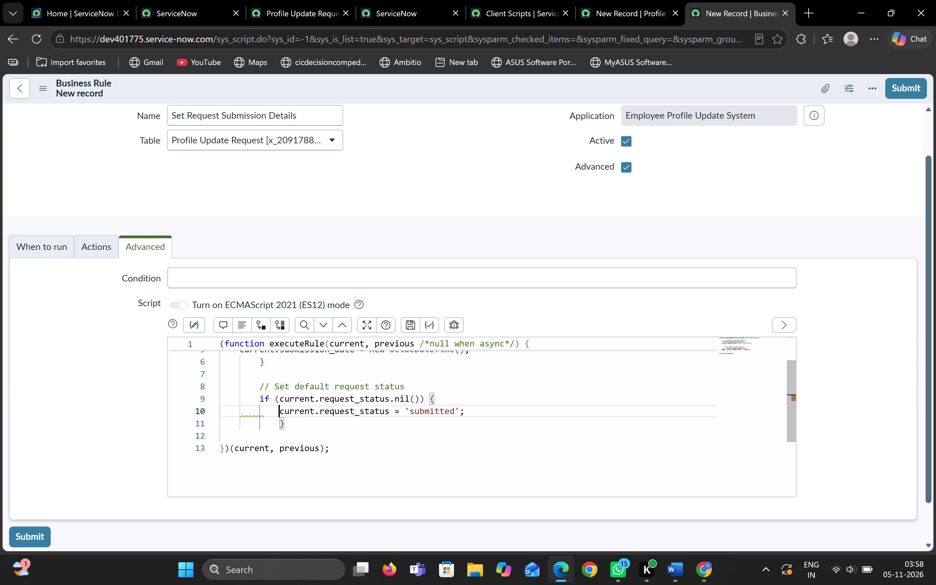
key(BackSpace)
key(BackSpace)
key(BackSpace)
key(BackSpace)
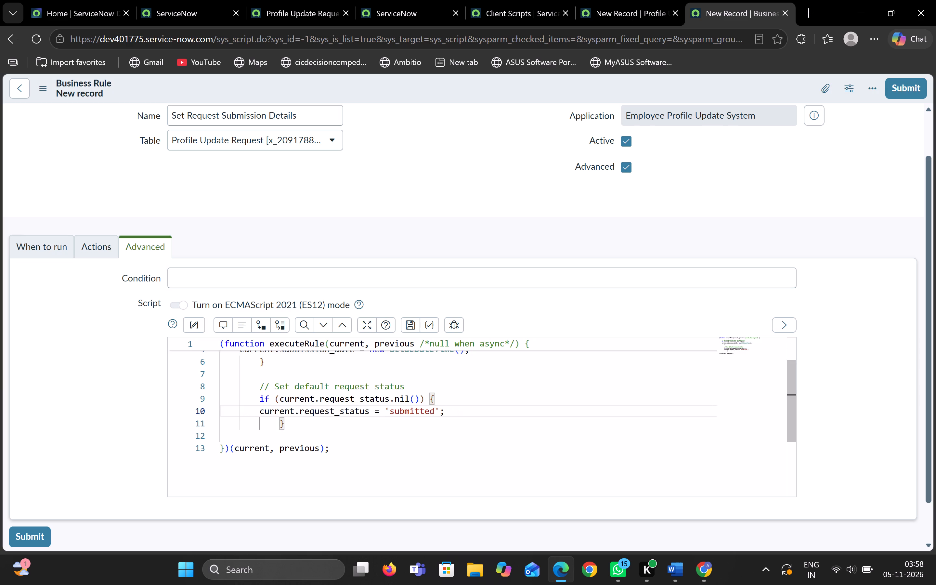
scroll(404, 415, down, 2)
click(404, 415)
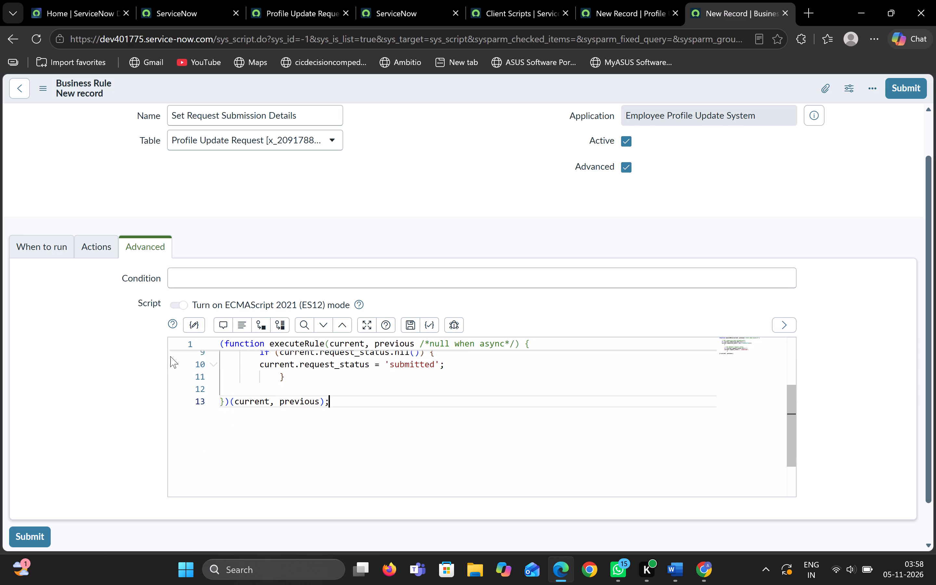
Submit the new Set Request Submission Details business rule.
scroll(170, 356, down, 2)
scroll(50, 509, down, 3)
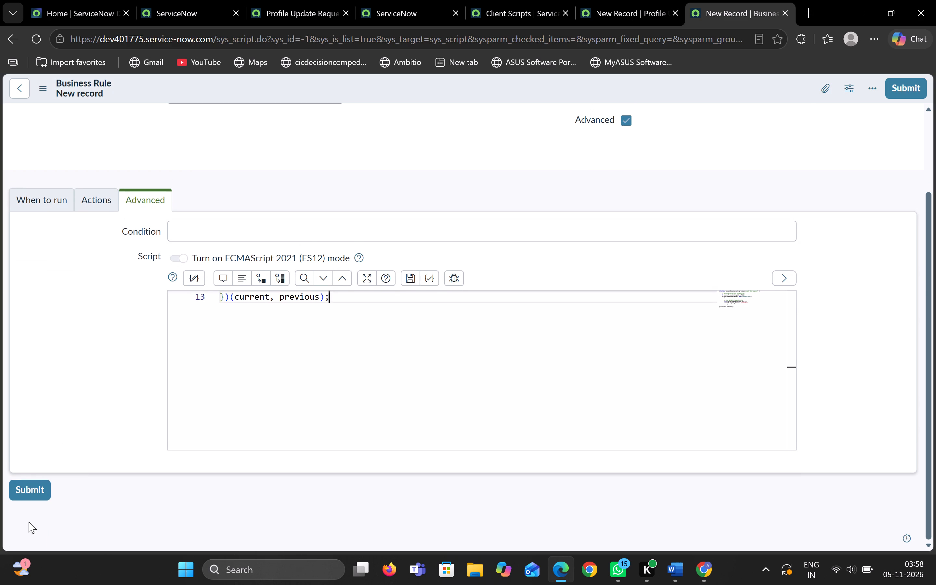
click(36, 494)
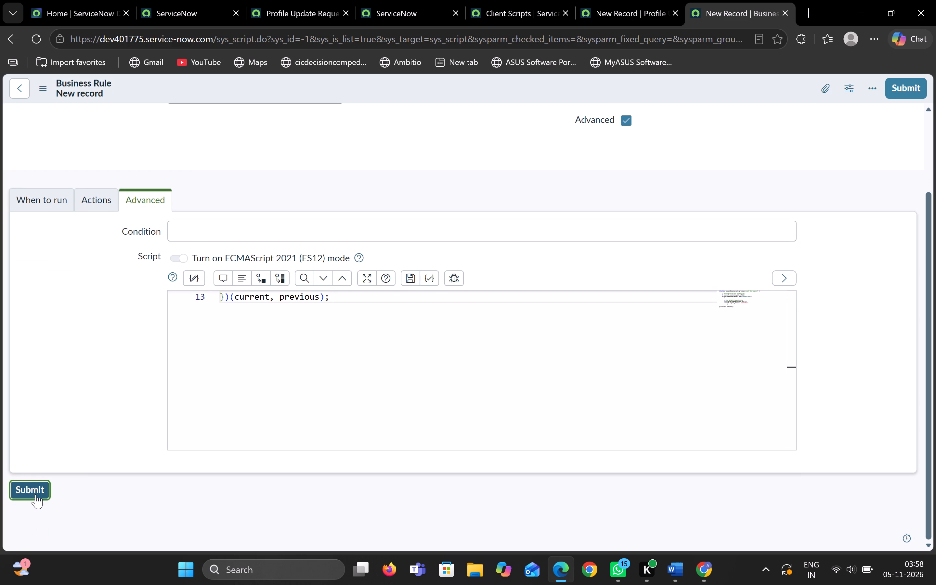
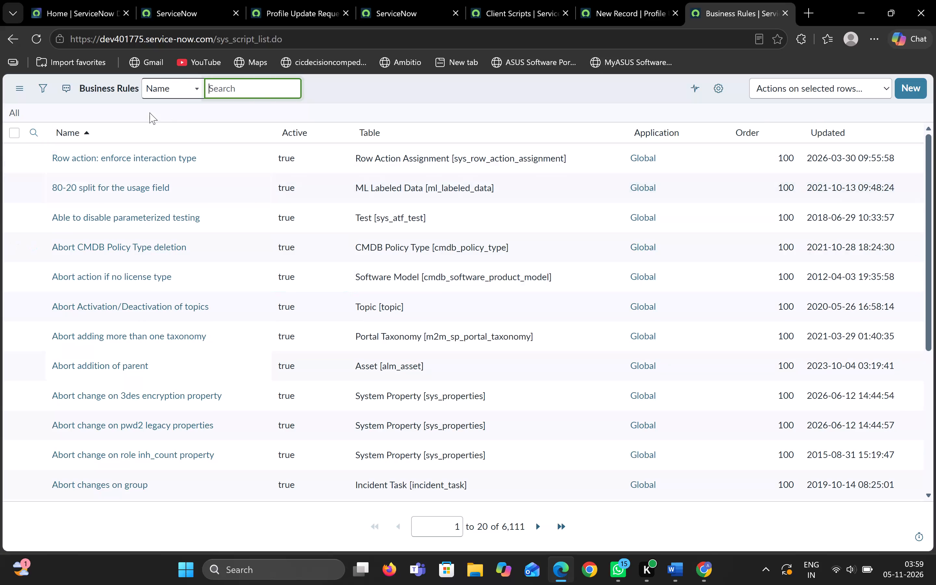
Return to the Profile Update Request table's data view, collapse the app list, preview the table and open a new request record.
scroll(149, 112, up, 5)
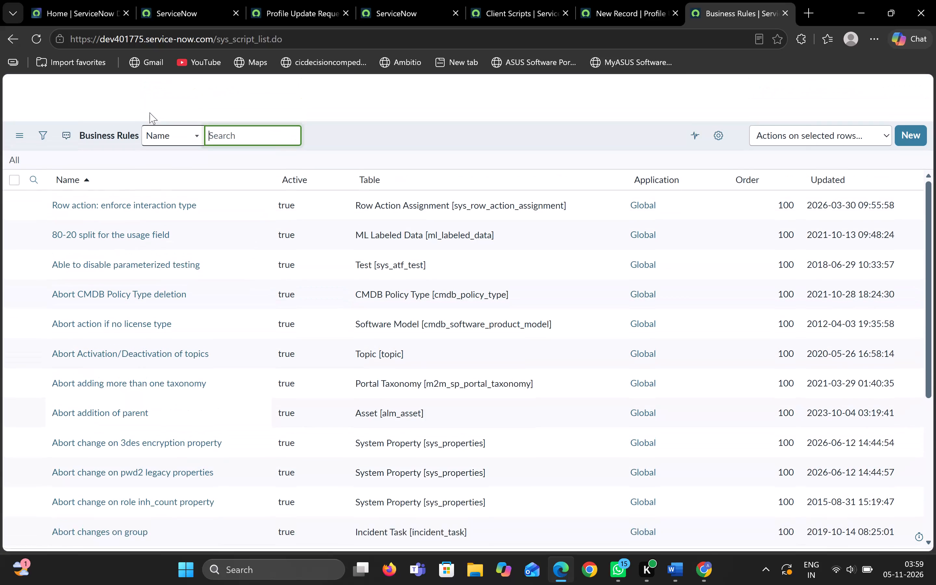
click(298, 12)
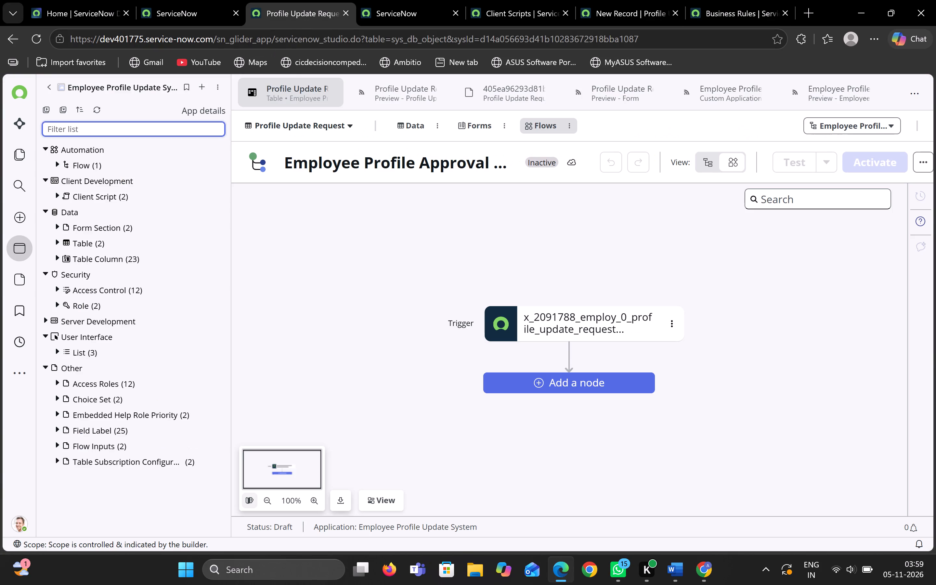
click(407, 126)
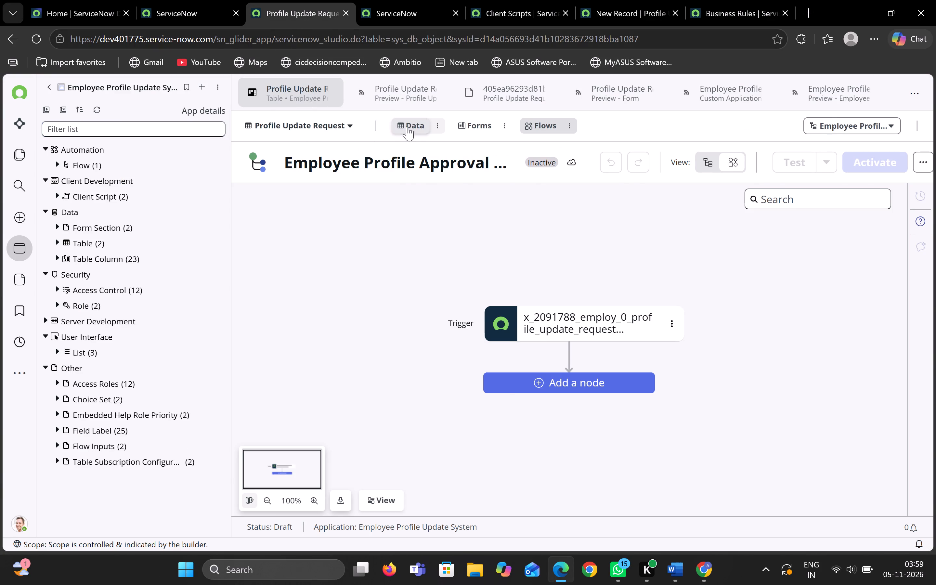
click(49, 92)
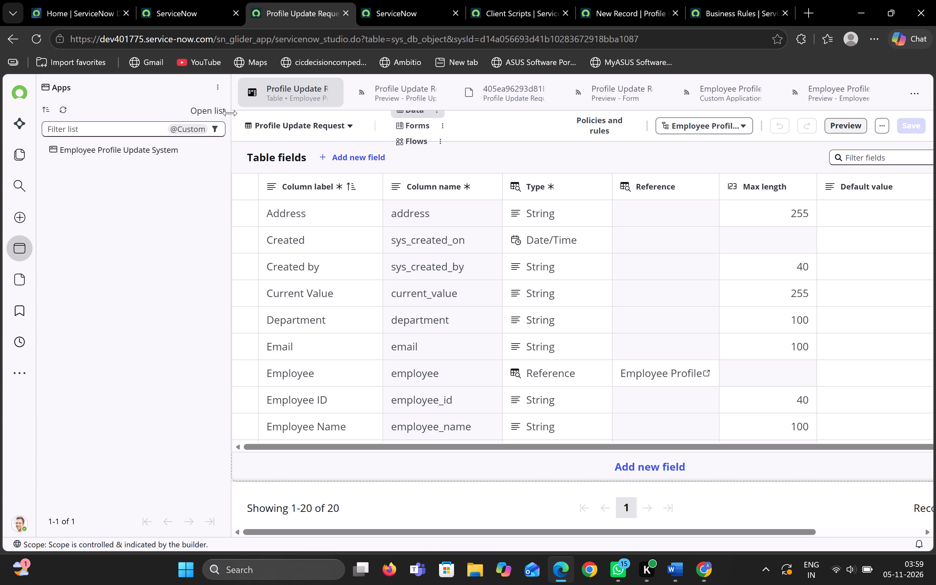
drag(231, 115, 33, 112)
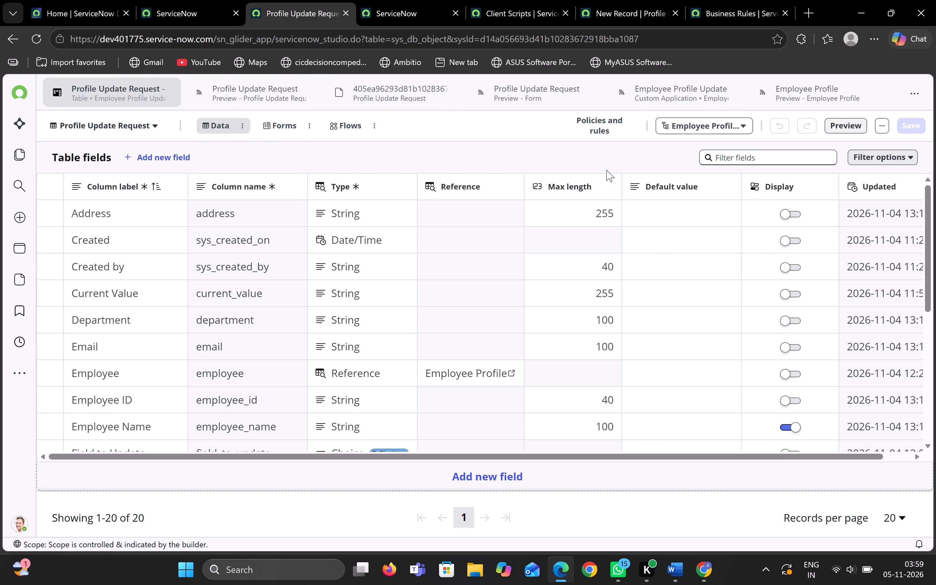
click(837, 128)
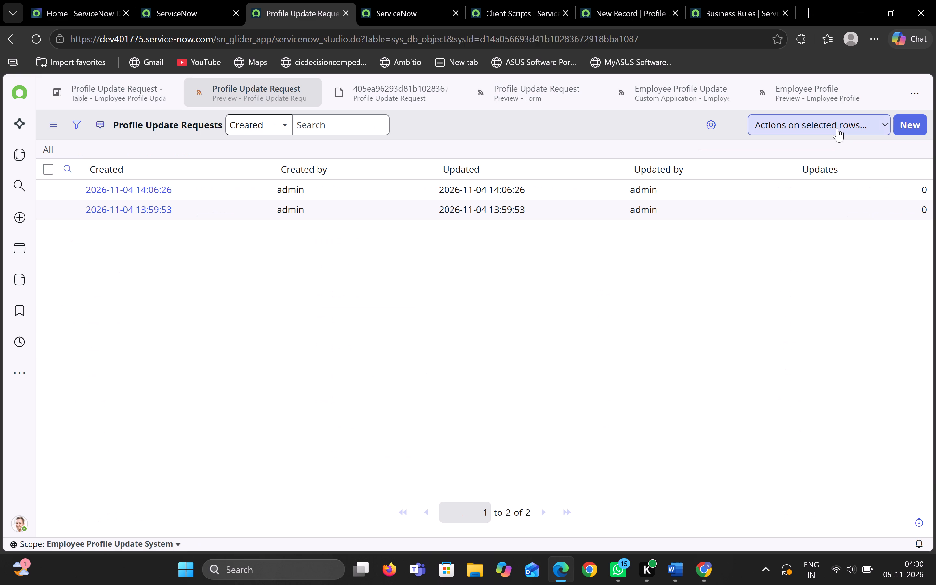
click(911, 125)
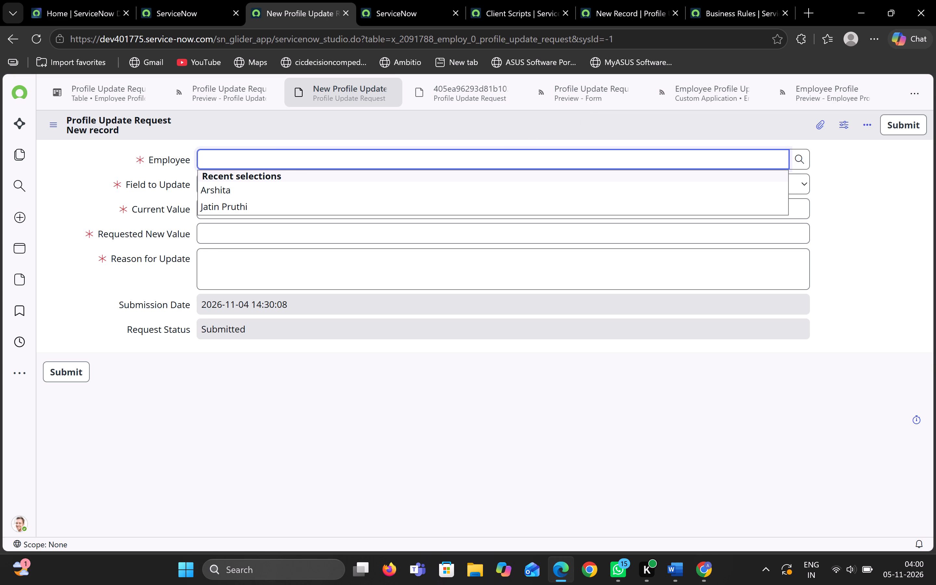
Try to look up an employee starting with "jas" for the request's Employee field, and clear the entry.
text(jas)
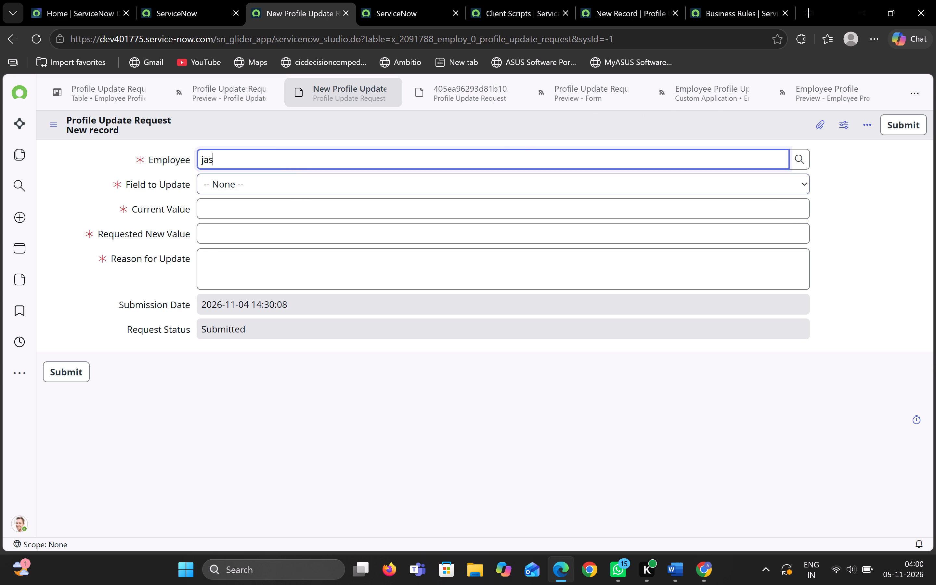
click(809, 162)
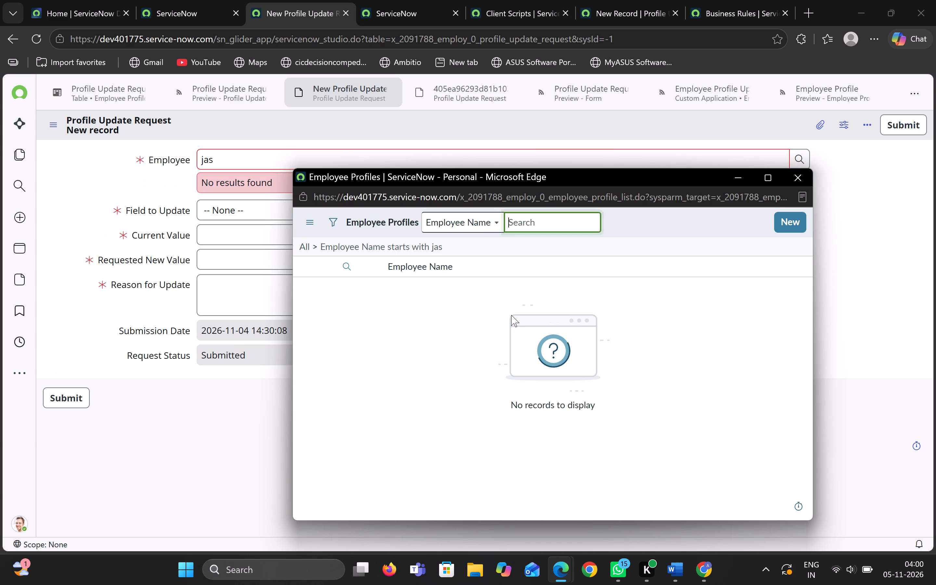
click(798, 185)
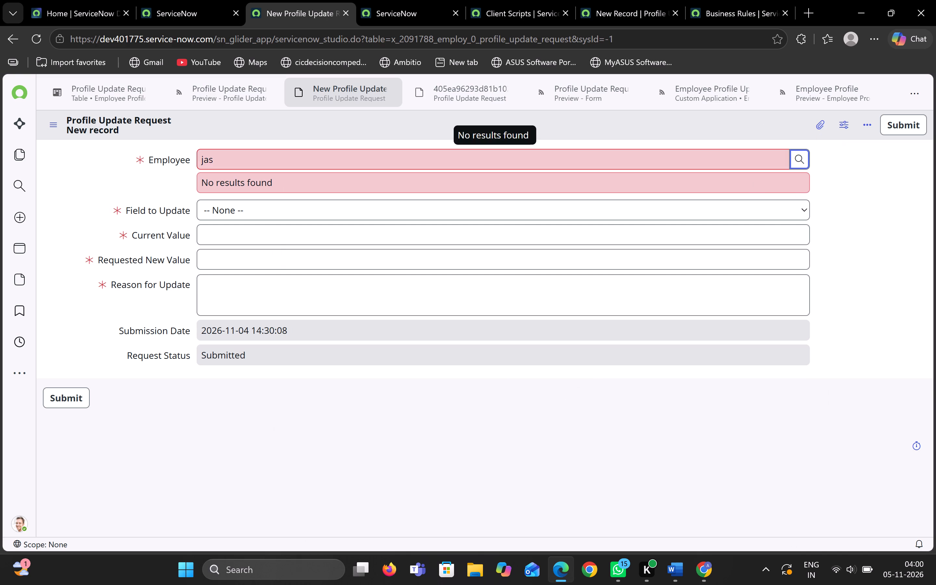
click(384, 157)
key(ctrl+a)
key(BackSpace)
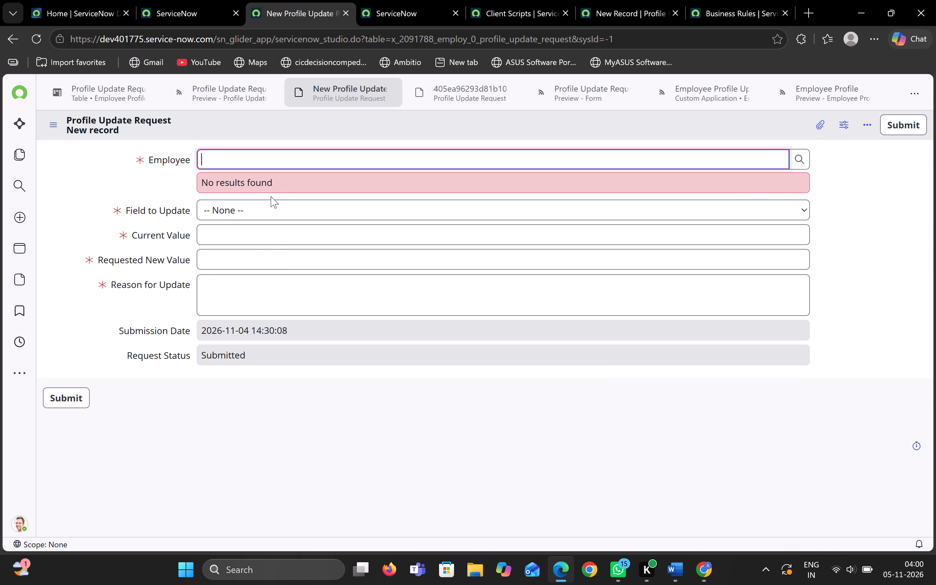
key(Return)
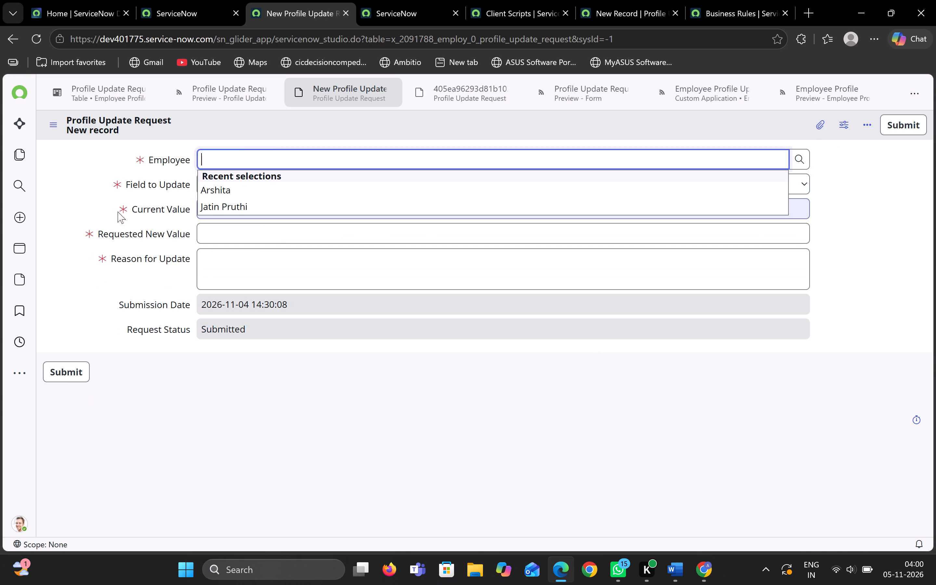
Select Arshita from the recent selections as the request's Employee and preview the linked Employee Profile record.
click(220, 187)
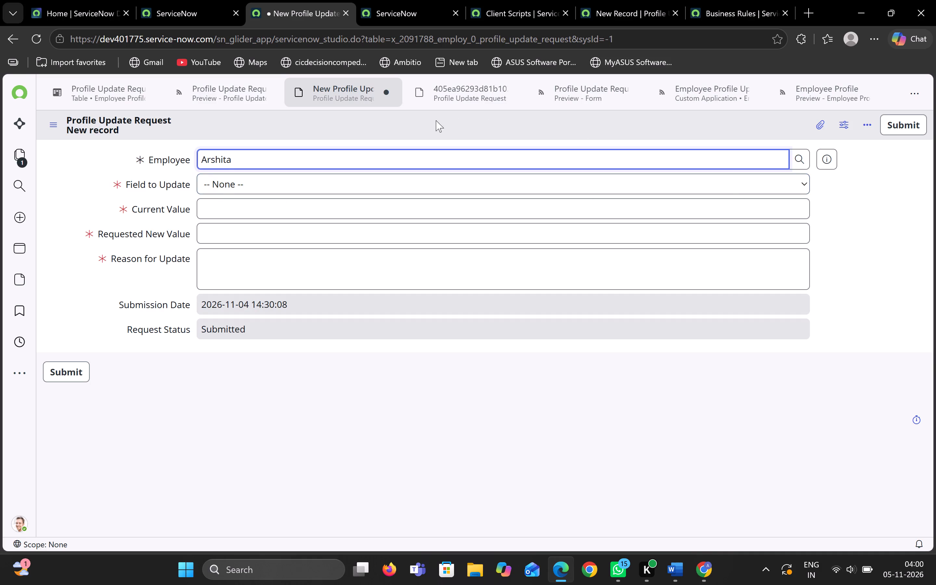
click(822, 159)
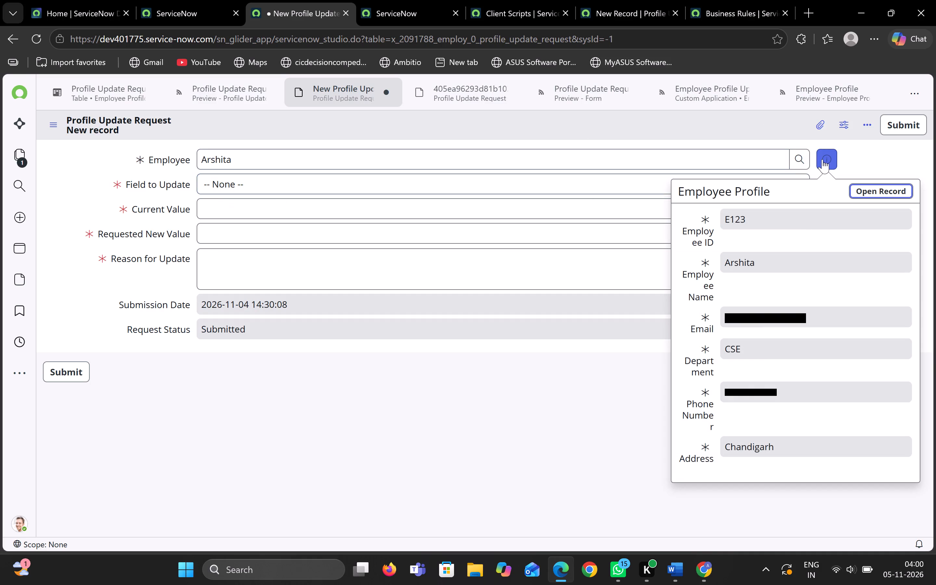
Replace the request's Employee by looking up "dr" and choosing the matching employee whose name starts with Dr.
click(444, 160)
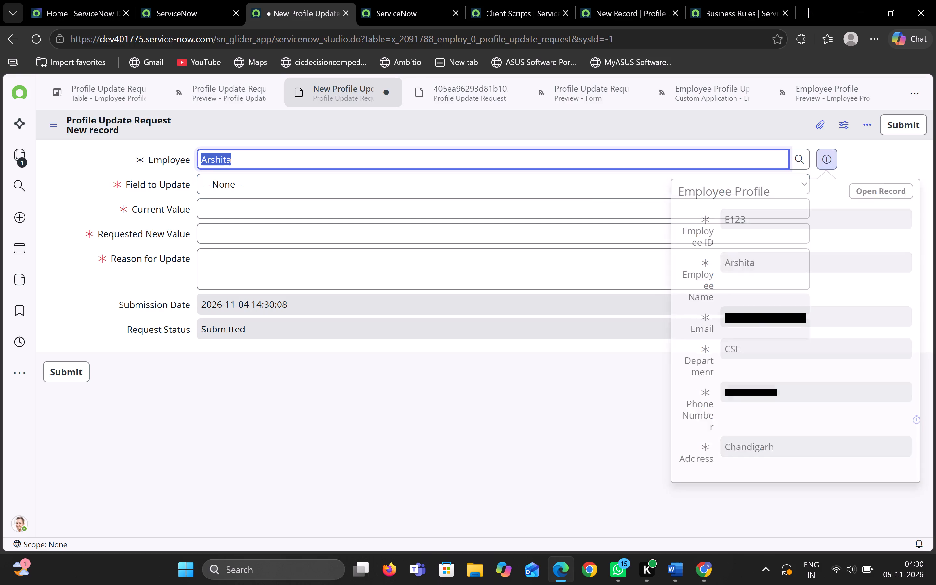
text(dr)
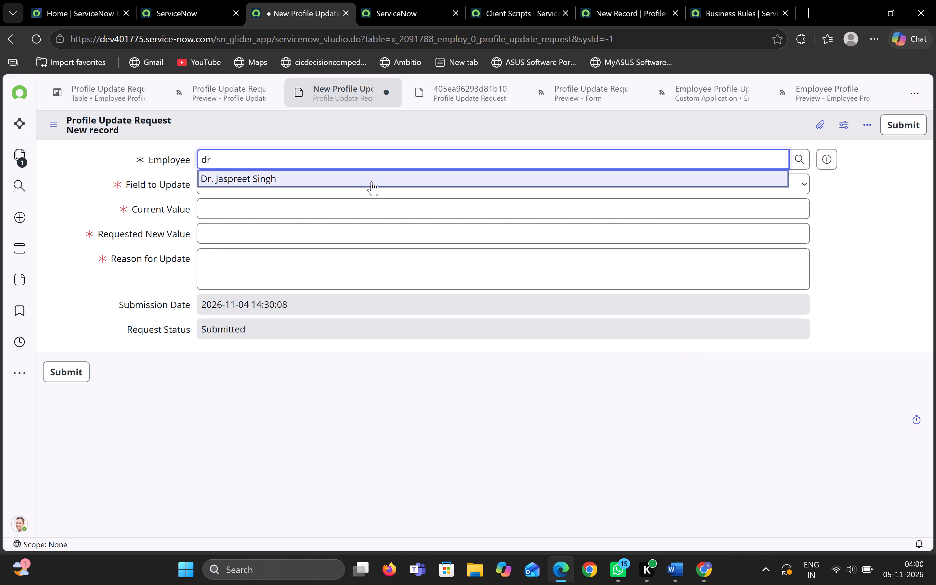
click(362, 184)
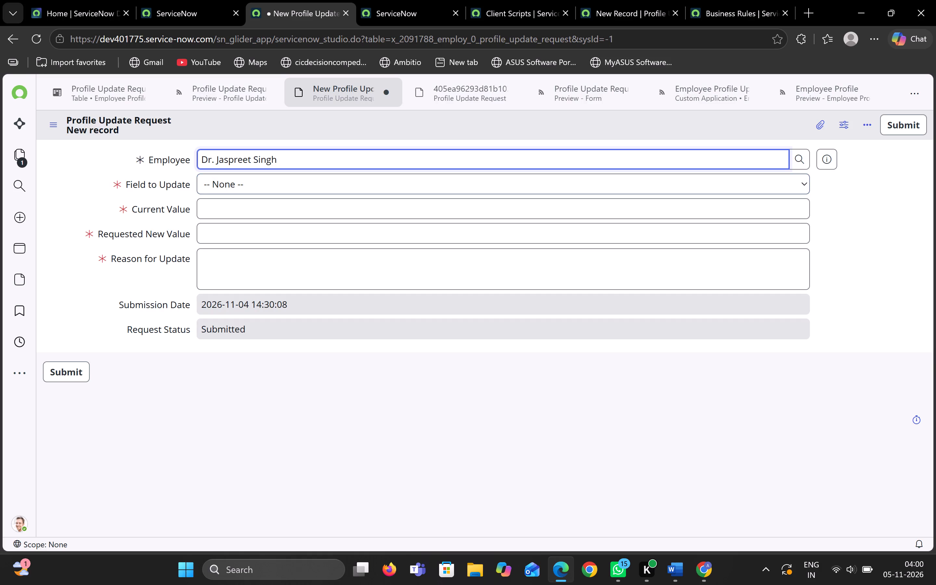
Set the request's Field to Update to Email.
click(270, 180)
click(231, 235)
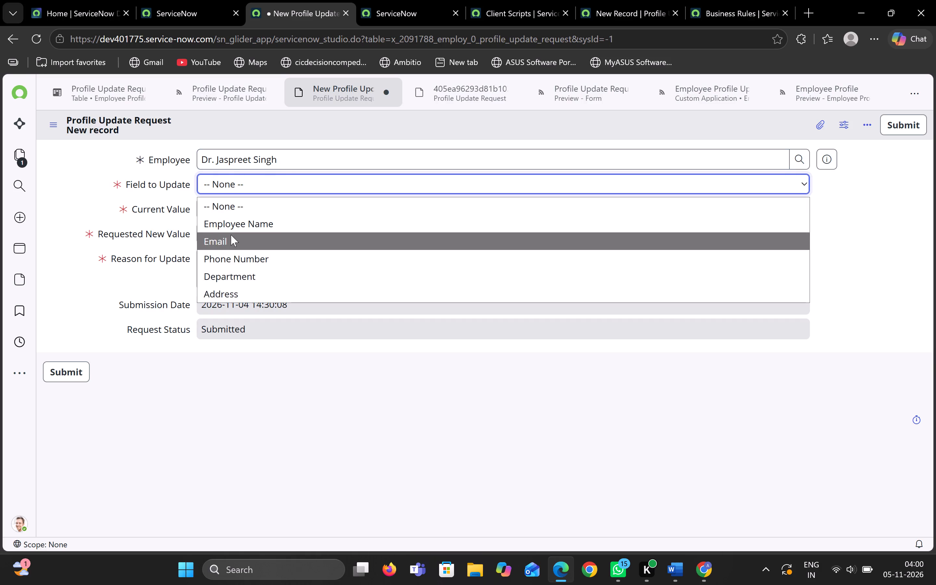
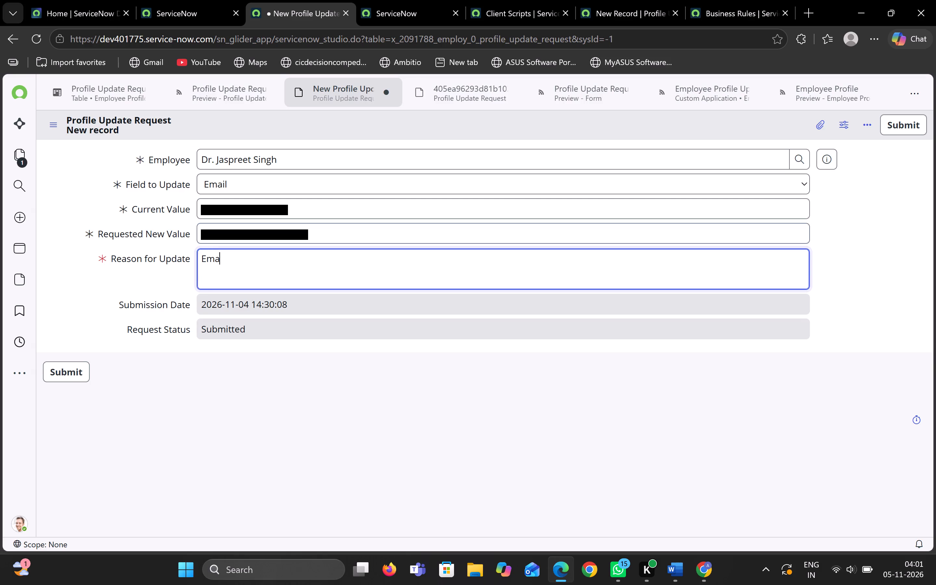
Complete the Reason for Update as "Email update" and submit the new Profile Update Request record.
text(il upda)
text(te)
click(81, 364)
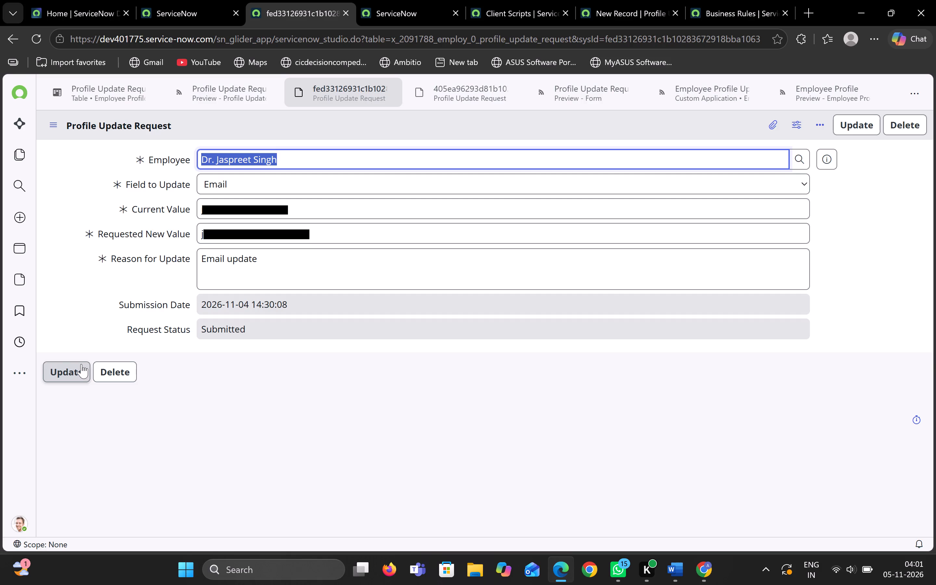
click(225, 428)
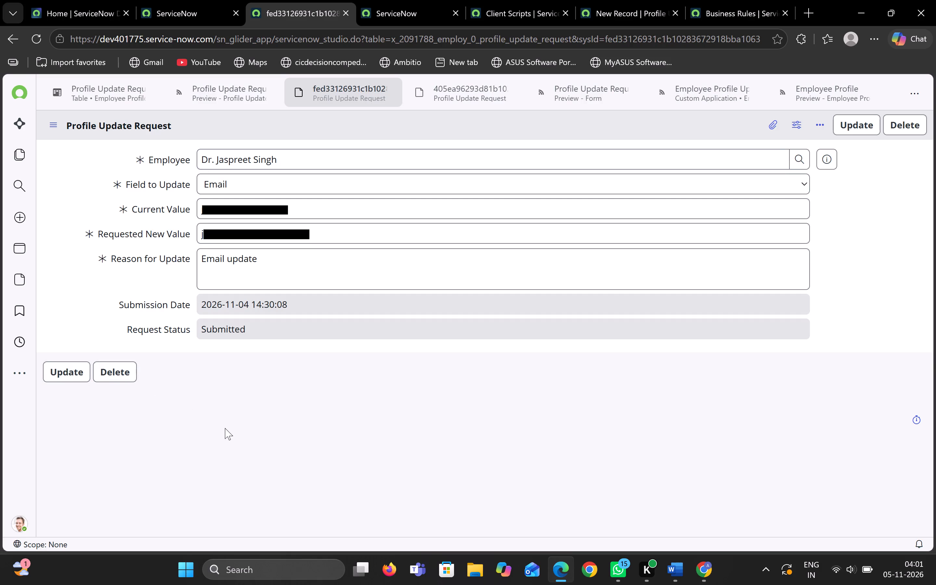